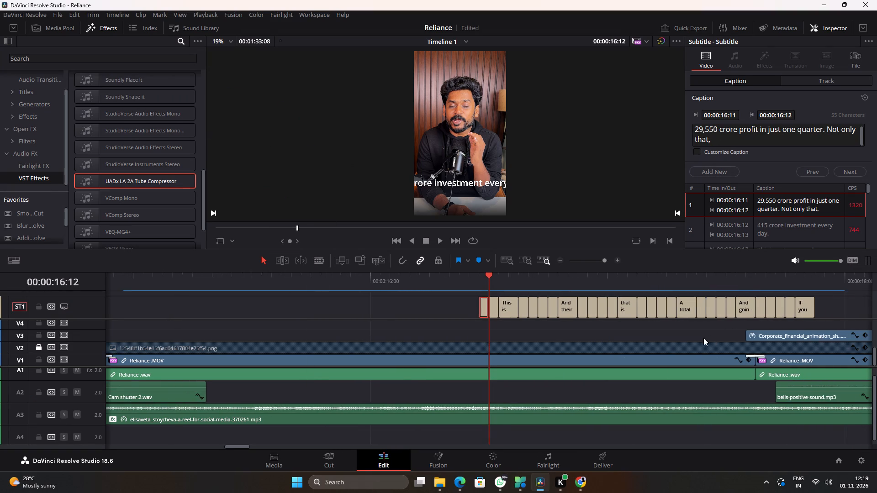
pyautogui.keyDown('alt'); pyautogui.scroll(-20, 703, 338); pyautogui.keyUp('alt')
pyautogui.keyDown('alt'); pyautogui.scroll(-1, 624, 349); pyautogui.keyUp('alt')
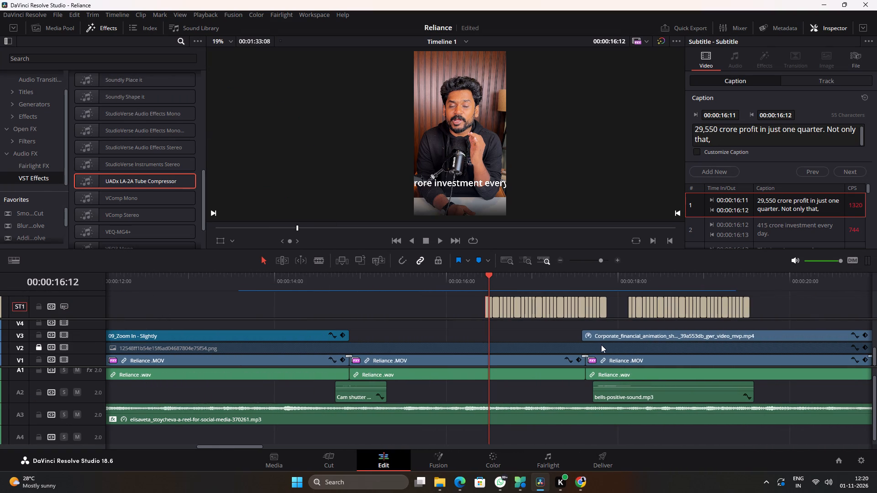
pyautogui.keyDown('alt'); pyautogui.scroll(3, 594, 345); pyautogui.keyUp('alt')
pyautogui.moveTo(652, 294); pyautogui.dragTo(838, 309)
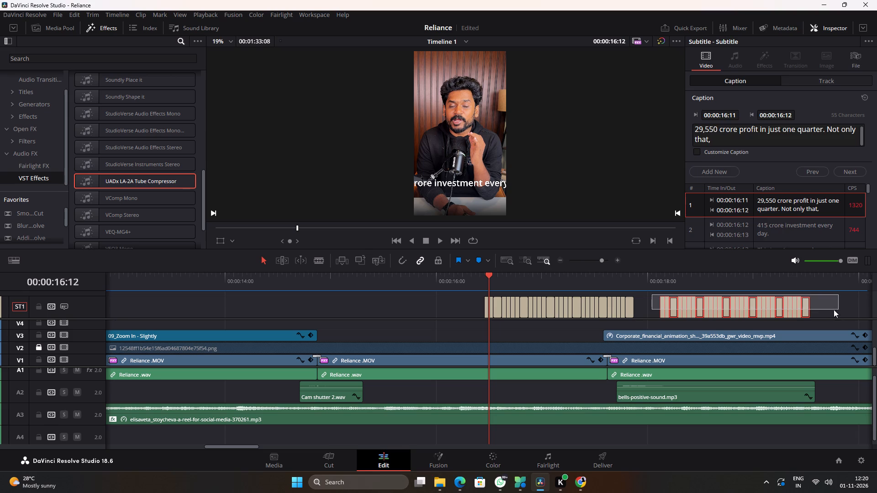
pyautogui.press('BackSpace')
# Move the whole remaining set of captions close to the timeline start, beginning at 00:00:00:07.
pyautogui.moveTo(468, 292); pyautogui.dragTo(683, 308)
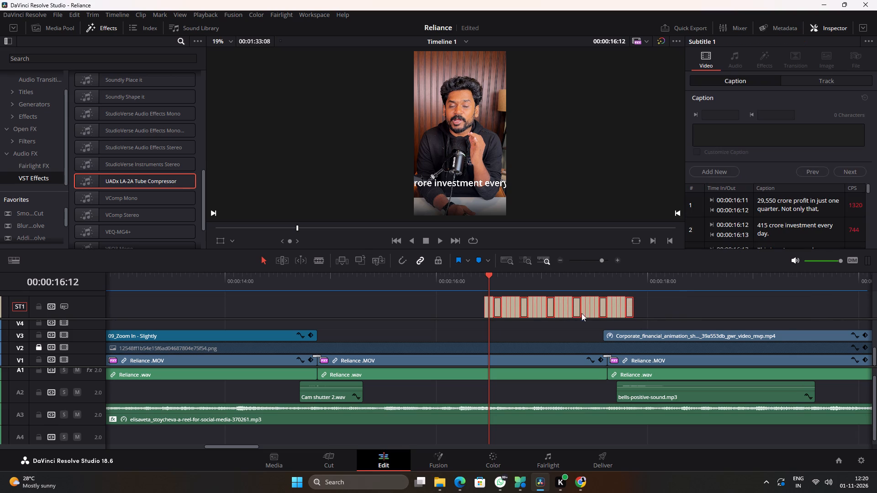
pyautogui.keyDown('alt'); pyautogui.scroll(4, 528, 317); pyautogui.keyUp('alt')
pyautogui.keyDown('alt'); pyautogui.scroll(-12, 528, 317); pyautogui.keyUp('alt')
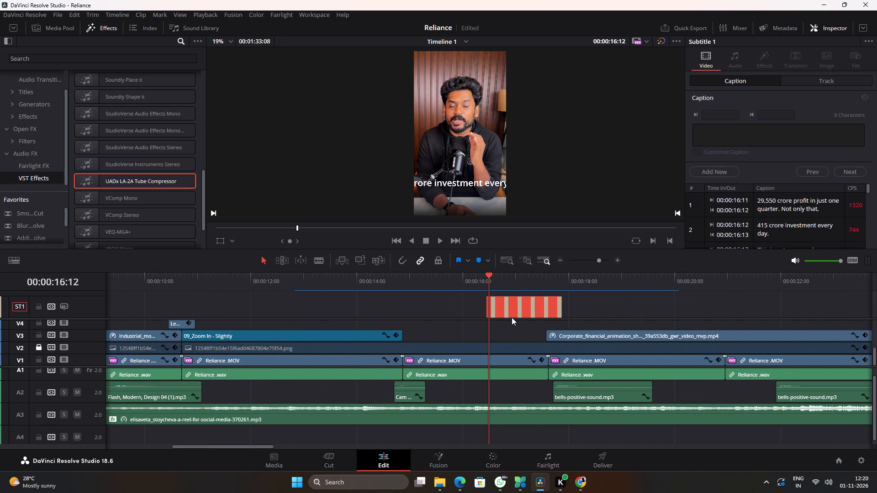
pyautogui.moveTo(511, 312); pyautogui.dragTo(190, 309)
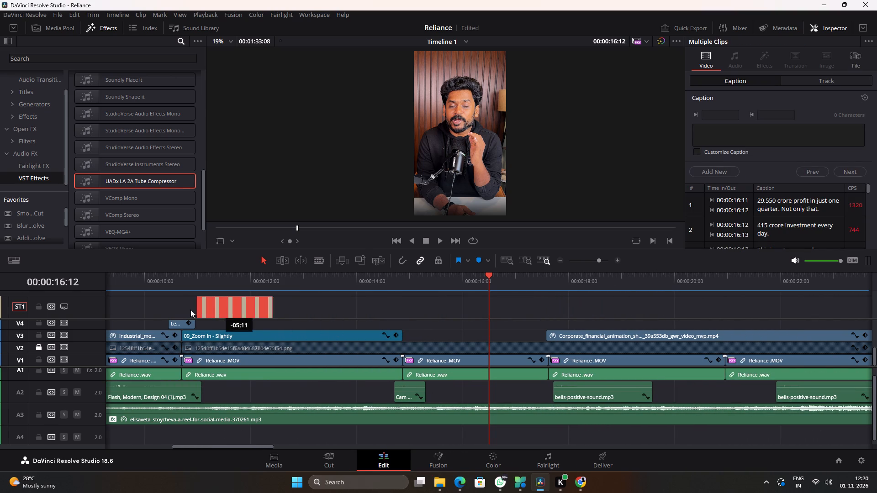
pyautogui.moveTo(190, 309); pyautogui.dragTo(155, 308)
pyautogui.keyDown('ctrl'); pyautogui.scroll(18, 176, 314); pyautogui.keyUp('ctrl')
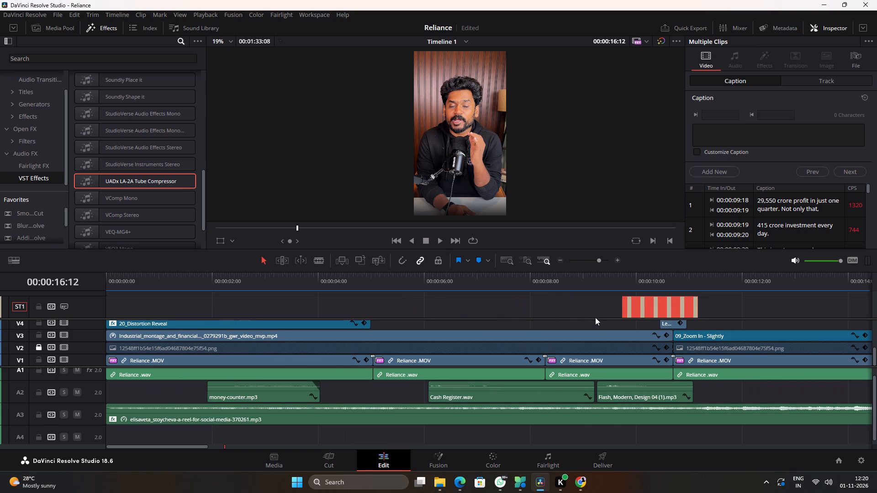
pyautogui.moveTo(634, 311); pyautogui.dragTo(226, 303)
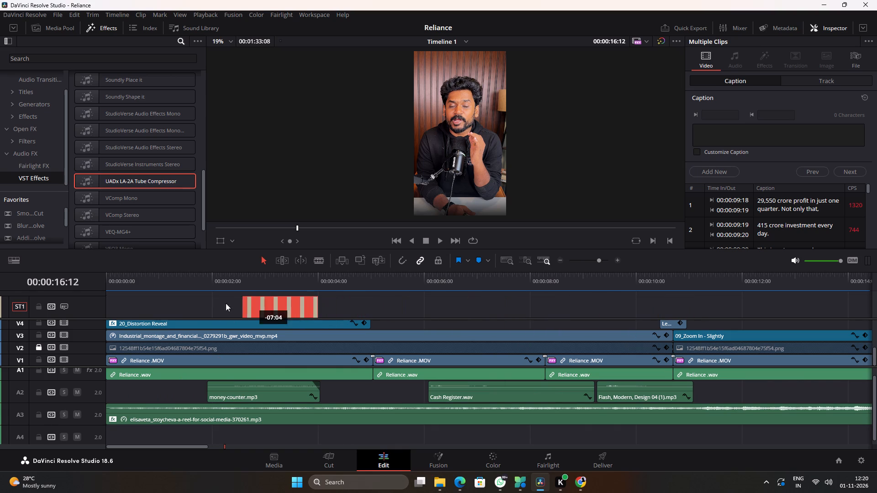
pyautogui.moveTo(226, 303); pyautogui.dragTo(176, 299)
pyautogui.click(107, 280)
pyautogui.keyDown('alt'); pyautogui.scroll(15, 129, 307); pyautogui.keyUp('alt')
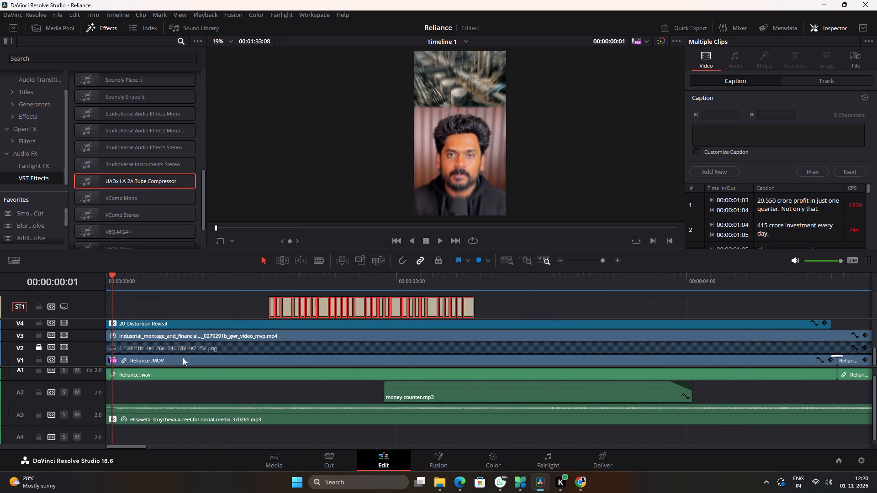
pyautogui.keyDown('alt'); pyautogui.scroll(10, 183, 357); pyautogui.keyUp('alt')
pyautogui.moveTo(289, 310); pyautogui.dragTo(167, 309)
pyautogui.click(141, 306)
# Move the first caption alone to the very start of the timeline, 00:00:00:00.
pyautogui.keyDown('alt'); pyautogui.scroll(20, 148, 311); pyautogui.keyUp('alt')
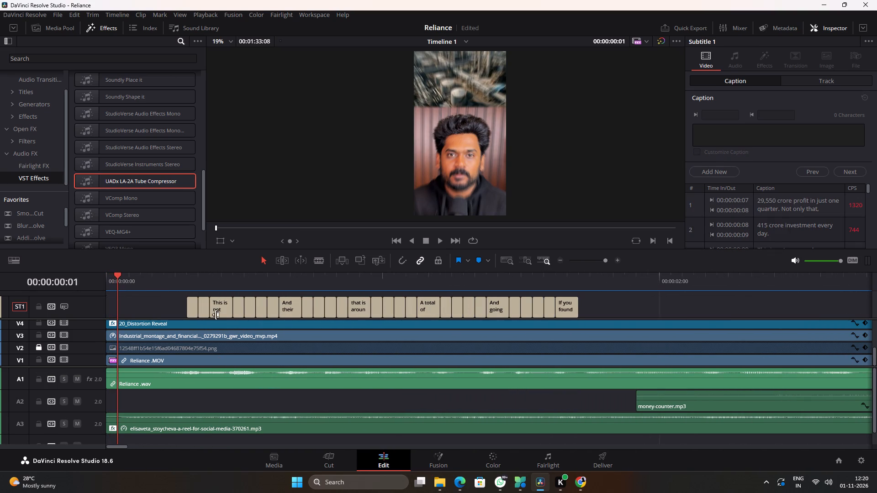
pyautogui.moveTo(192, 306); pyautogui.dragTo(99, 305)
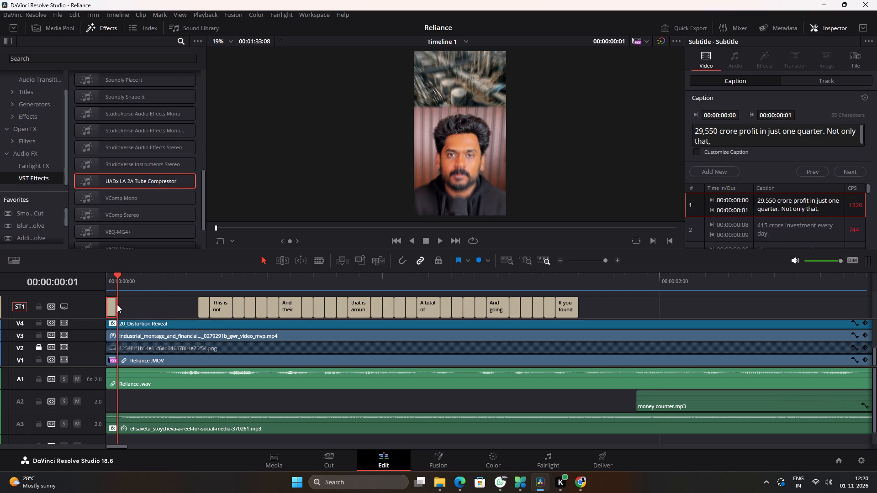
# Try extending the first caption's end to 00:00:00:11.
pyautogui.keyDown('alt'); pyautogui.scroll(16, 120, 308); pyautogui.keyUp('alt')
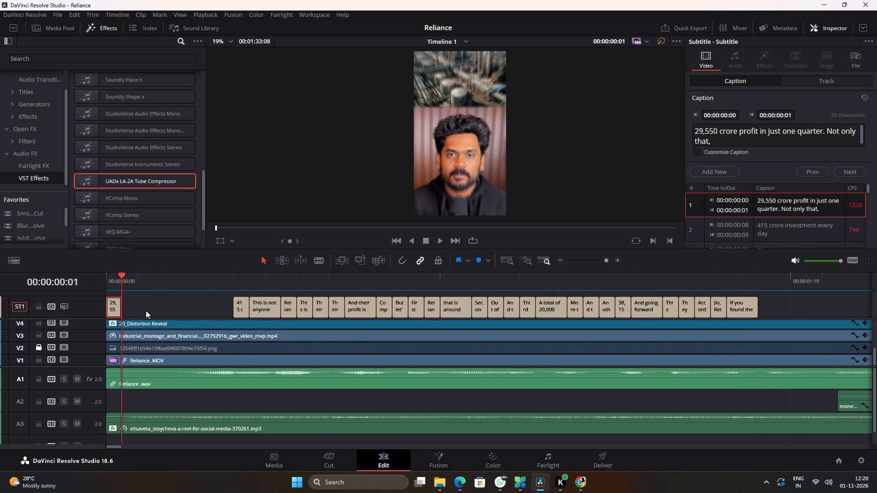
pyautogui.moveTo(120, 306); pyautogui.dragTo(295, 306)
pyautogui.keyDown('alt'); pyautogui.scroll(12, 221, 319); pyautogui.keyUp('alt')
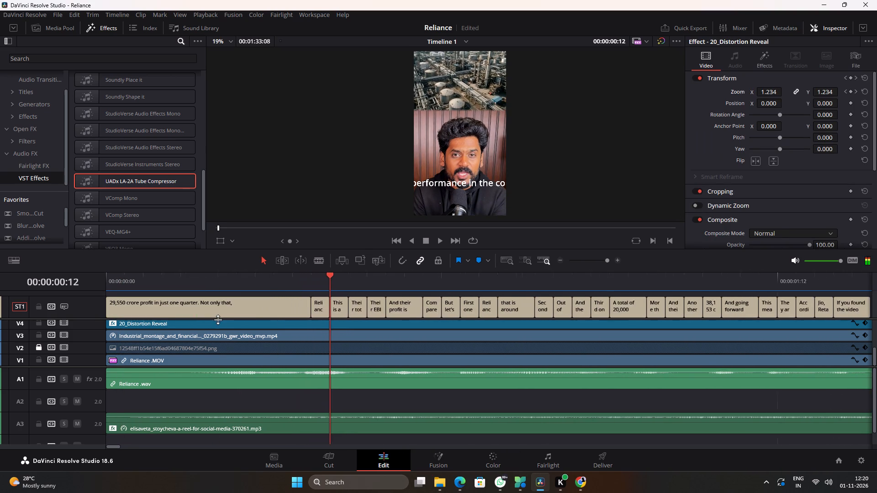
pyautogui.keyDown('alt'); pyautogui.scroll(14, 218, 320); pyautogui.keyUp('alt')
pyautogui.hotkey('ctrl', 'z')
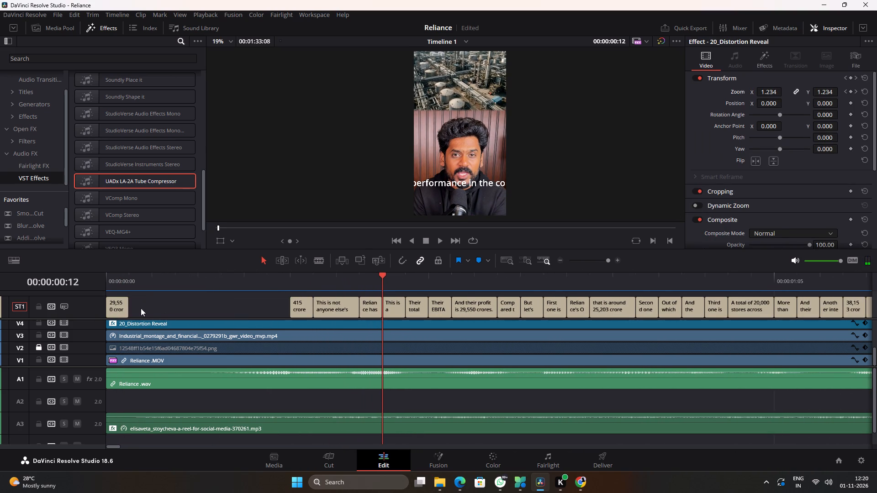
# Extend the first caption's end to 00:00:00:04.
pyautogui.moveTo(128, 306); pyautogui.dragTo(203, 305)
pyautogui.click(143, 288)
pyautogui.keyDown('ctrl'); pyautogui.scroll(2, 169, 311); pyautogui.keyUp('ctrl')
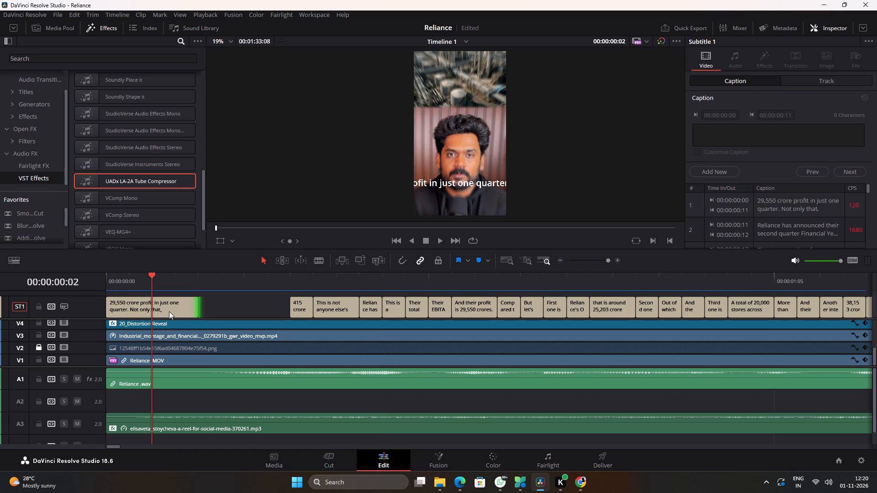
pyautogui.keyDown('ctrl'); pyautogui.scroll(3, 169, 311); pyautogui.keyUp('ctrl')
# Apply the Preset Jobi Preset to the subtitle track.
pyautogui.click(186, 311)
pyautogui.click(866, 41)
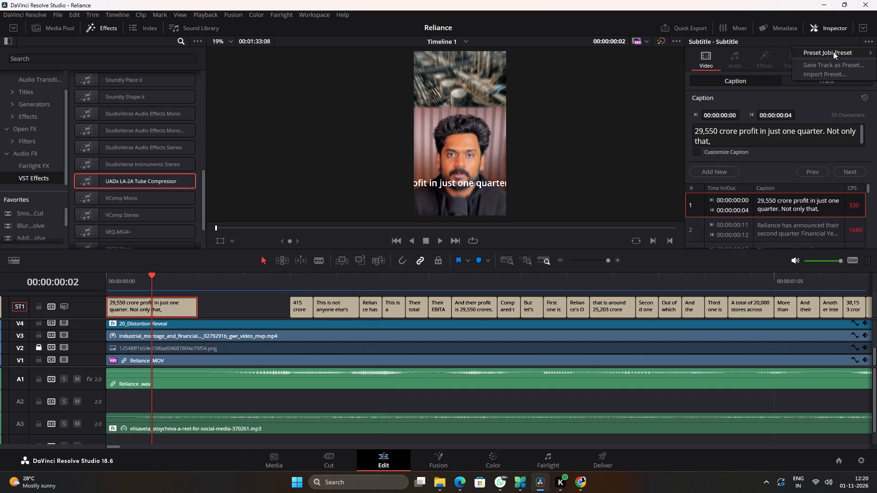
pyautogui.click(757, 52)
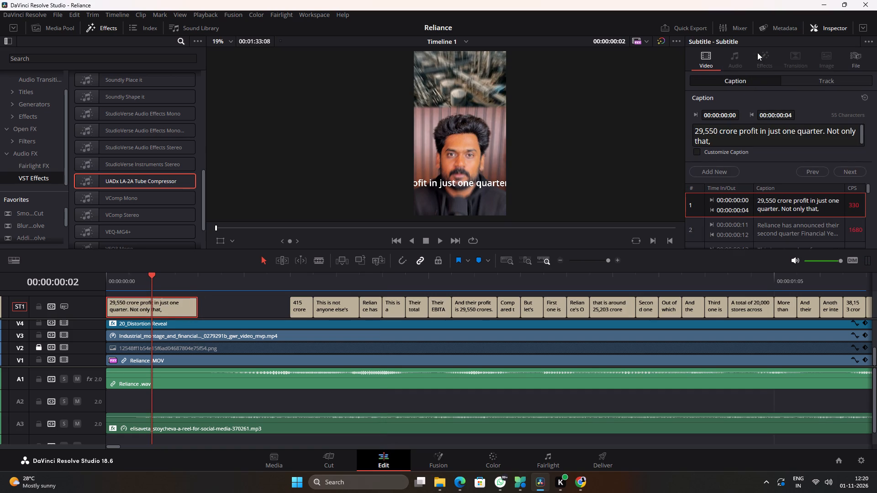
# Import the Seeksub.preset subtitle preset from the intro folder.
pyautogui.click(876, 37)
pyautogui.click(866, 39)
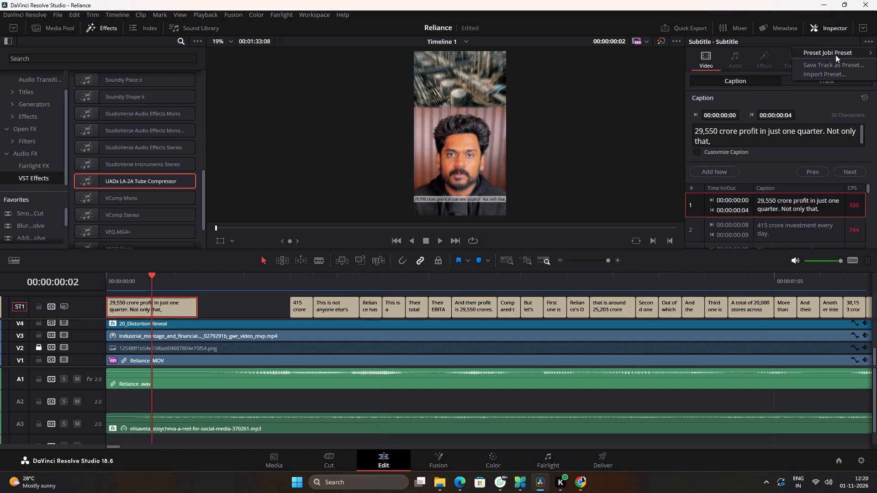
pyautogui.click(824, 72)
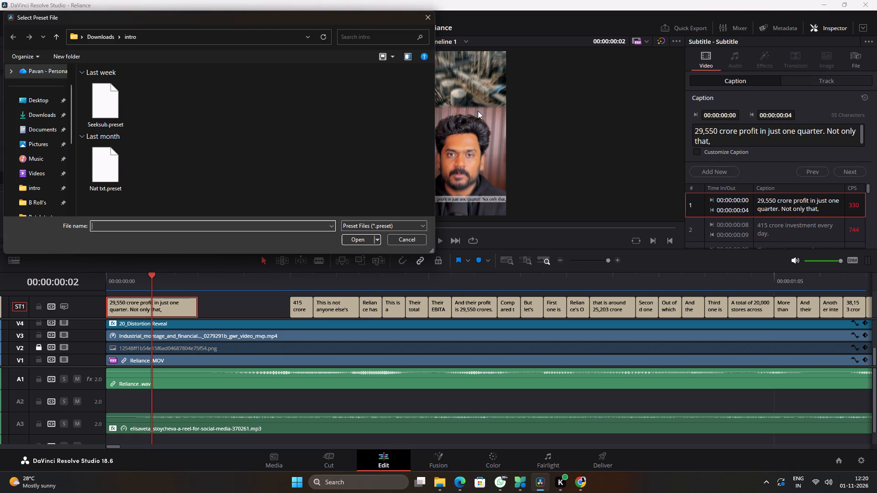
pyautogui.click(105, 106)
pyautogui.click(349, 241)
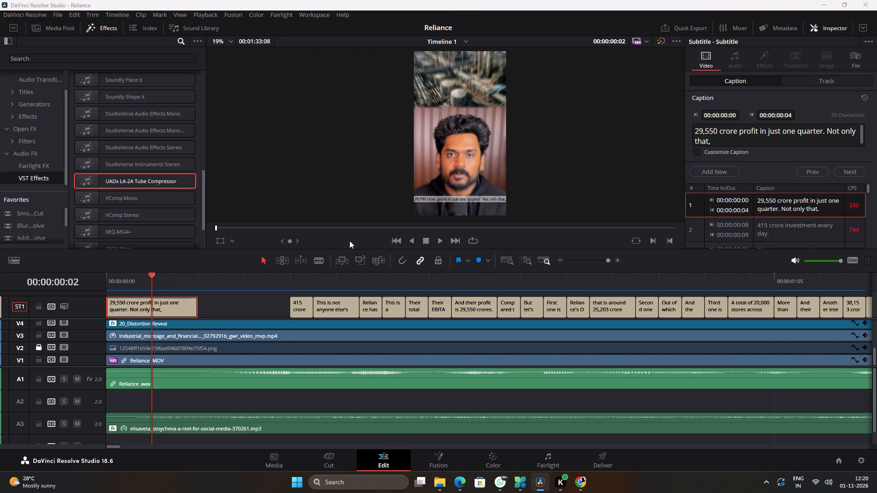
# Apply the Seeksub Preset to the subtitle track.
pyautogui.click(490, 246)
pyautogui.click(867, 42)
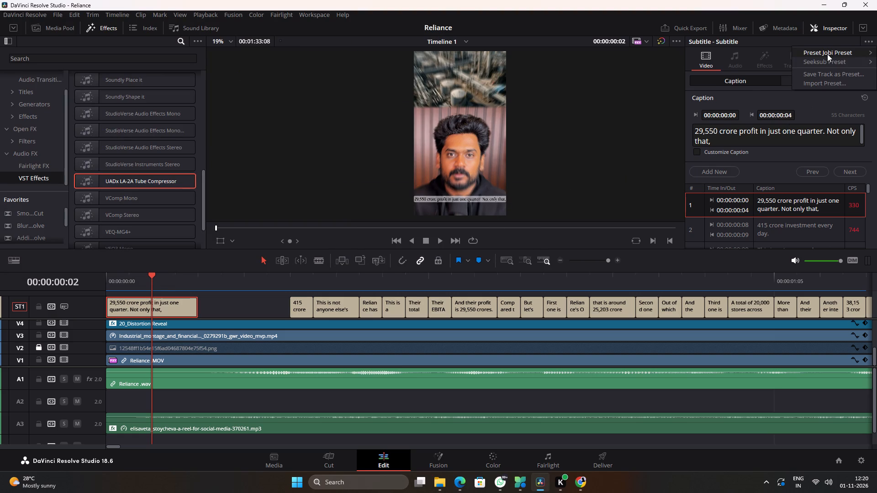
pyautogui.click(765, 64)
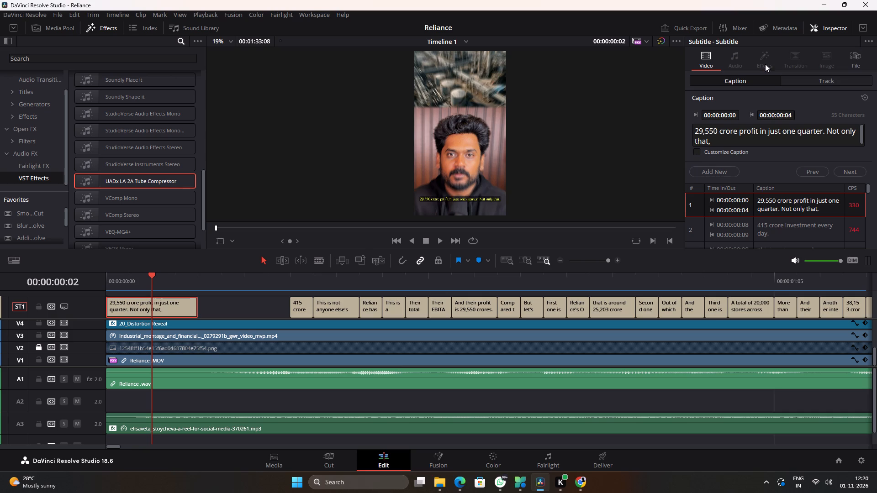
# Examine the styled caption up close in the viewer, along with the subtitle track's style and position settings.
pyautogui.scroll(9, 506, 190)
pyautogui.moveTo(514, 186); pyautogui.dragTo(507, 109, button='middle')
pyautogui.scroll(8, 479, 174)
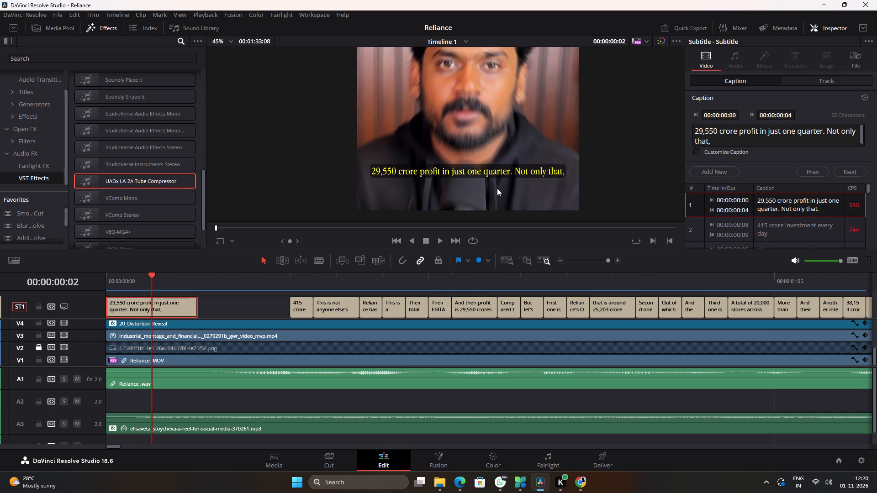
pyautogui.scroll(3, 497, 188)
pyautogui.moveTo(518, 193); pyautogui.dragTo(514, 166, button='middle')
pyautogui.click(831, 82)
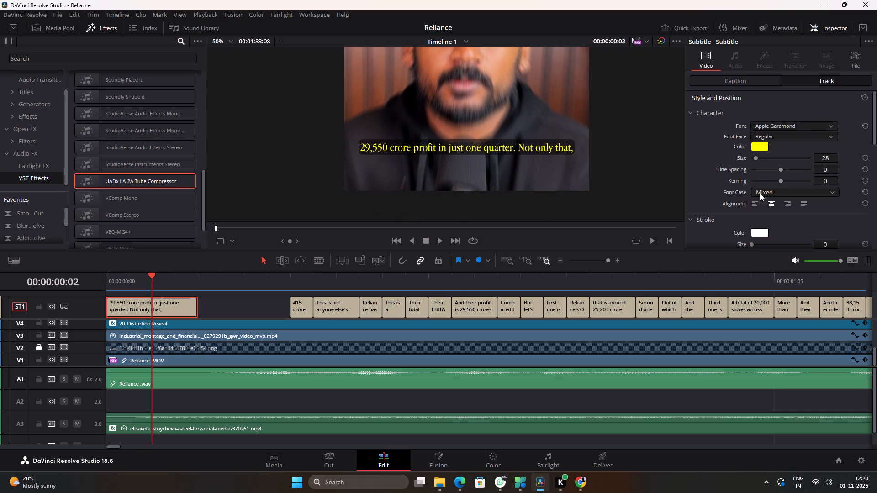
pyautogui.scroll(-2, 597, 188)
pyautogui.scroll(8, 544, 191)
pyautogui.moveTo(539, 179); pyautogui.dragTo(539, 159, button='middle')
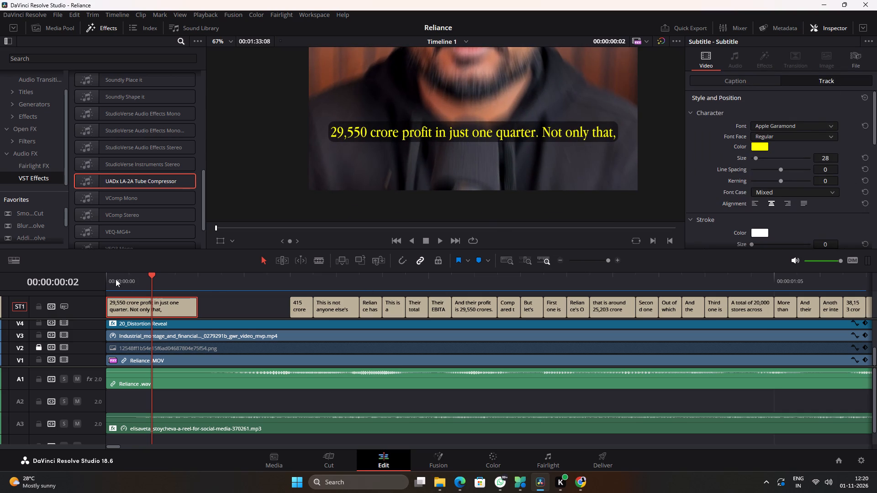
# Play the timeline from the beginning to check how the captions run.
pyautogui.moveTo(115, 279); pyautogui.dragTo(73, 279)
pyautogui.press('space')
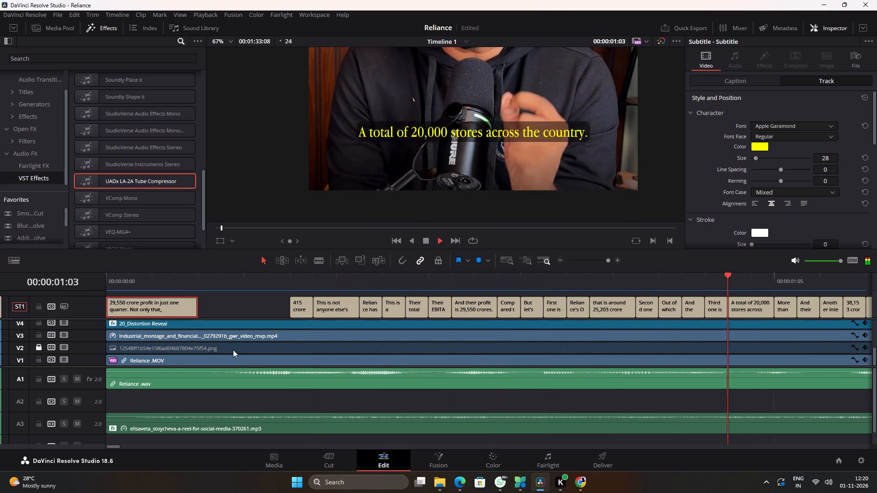
pyautogui.press('space')
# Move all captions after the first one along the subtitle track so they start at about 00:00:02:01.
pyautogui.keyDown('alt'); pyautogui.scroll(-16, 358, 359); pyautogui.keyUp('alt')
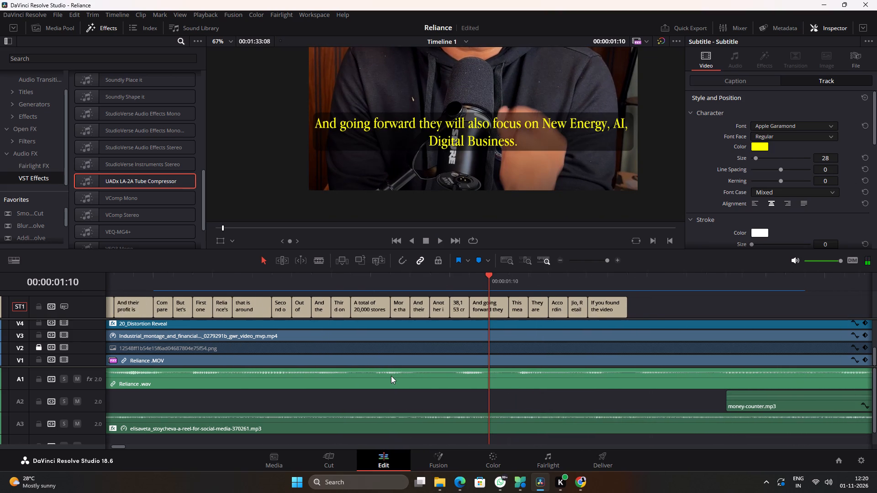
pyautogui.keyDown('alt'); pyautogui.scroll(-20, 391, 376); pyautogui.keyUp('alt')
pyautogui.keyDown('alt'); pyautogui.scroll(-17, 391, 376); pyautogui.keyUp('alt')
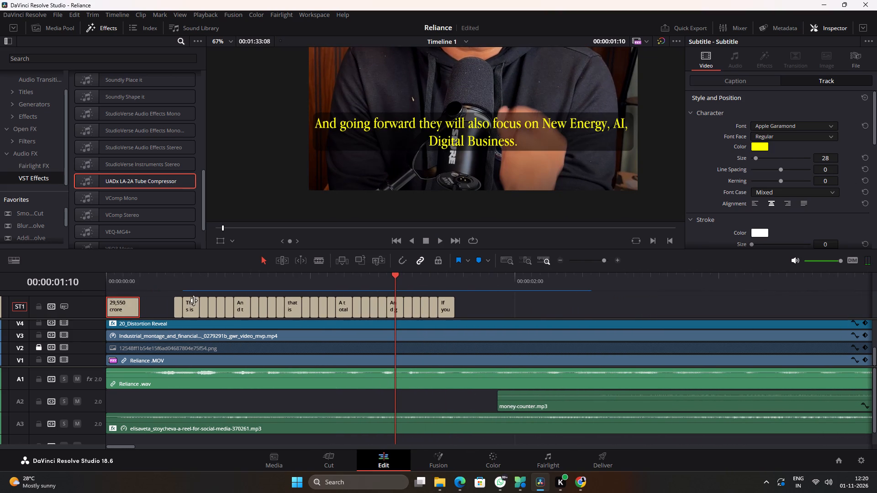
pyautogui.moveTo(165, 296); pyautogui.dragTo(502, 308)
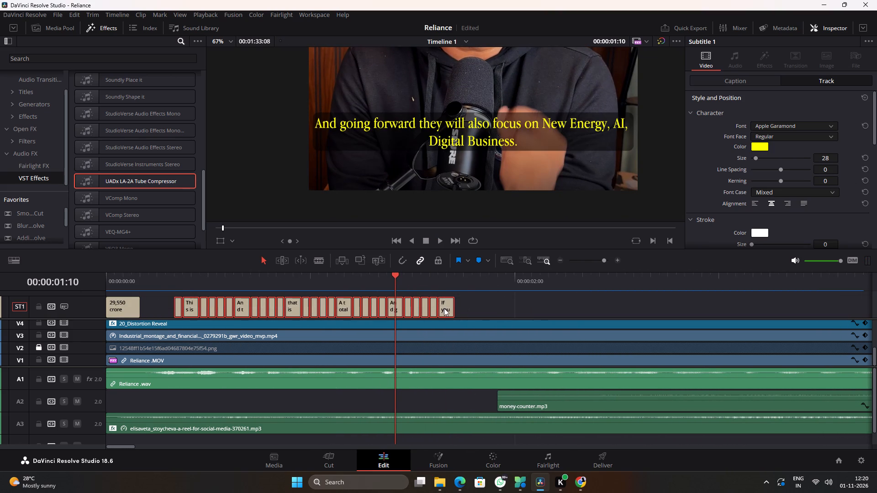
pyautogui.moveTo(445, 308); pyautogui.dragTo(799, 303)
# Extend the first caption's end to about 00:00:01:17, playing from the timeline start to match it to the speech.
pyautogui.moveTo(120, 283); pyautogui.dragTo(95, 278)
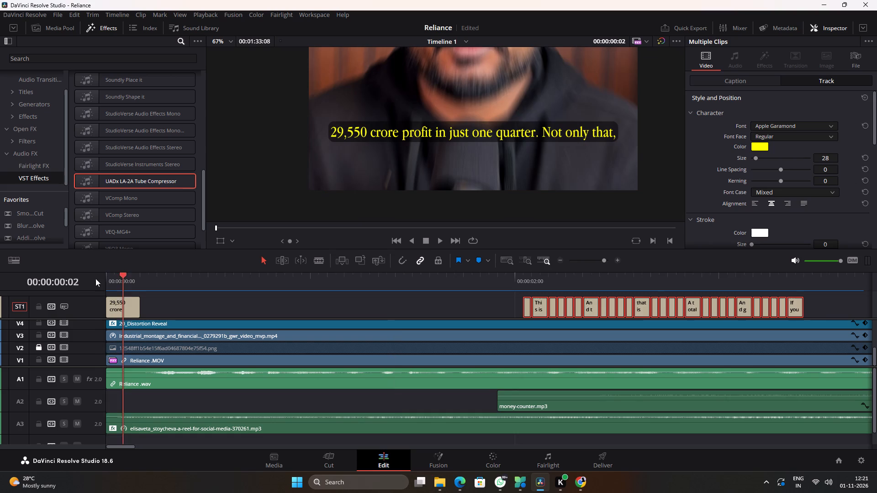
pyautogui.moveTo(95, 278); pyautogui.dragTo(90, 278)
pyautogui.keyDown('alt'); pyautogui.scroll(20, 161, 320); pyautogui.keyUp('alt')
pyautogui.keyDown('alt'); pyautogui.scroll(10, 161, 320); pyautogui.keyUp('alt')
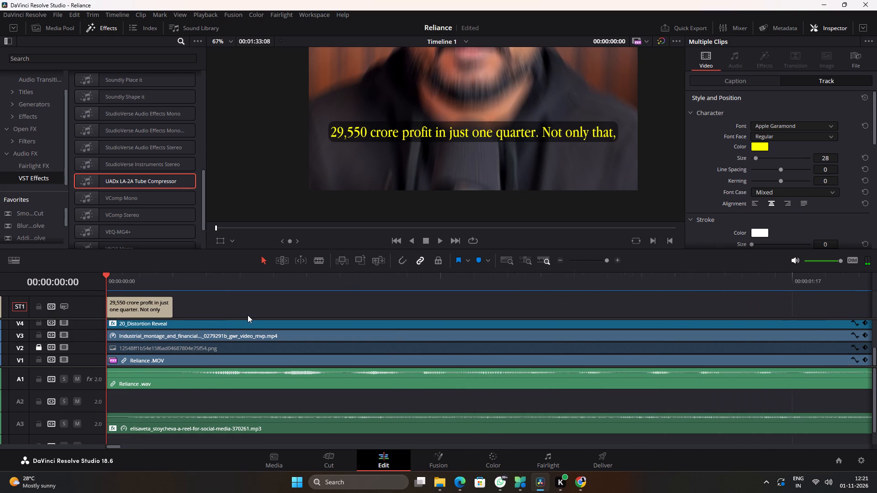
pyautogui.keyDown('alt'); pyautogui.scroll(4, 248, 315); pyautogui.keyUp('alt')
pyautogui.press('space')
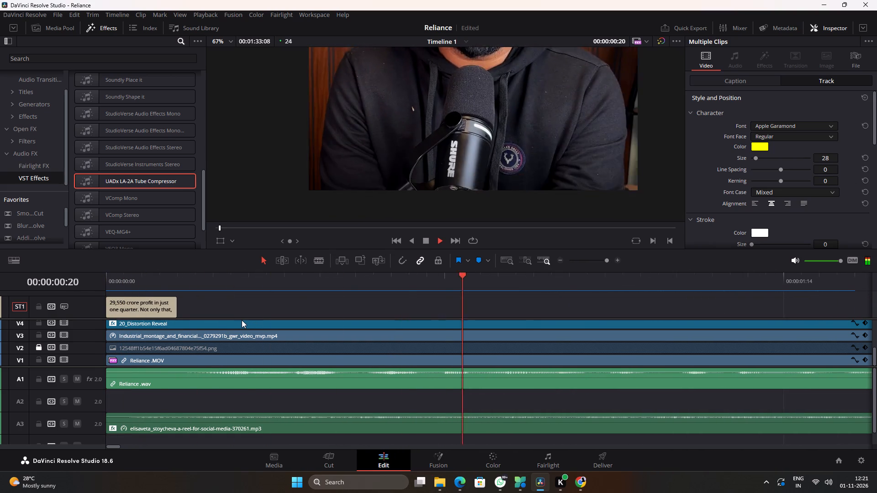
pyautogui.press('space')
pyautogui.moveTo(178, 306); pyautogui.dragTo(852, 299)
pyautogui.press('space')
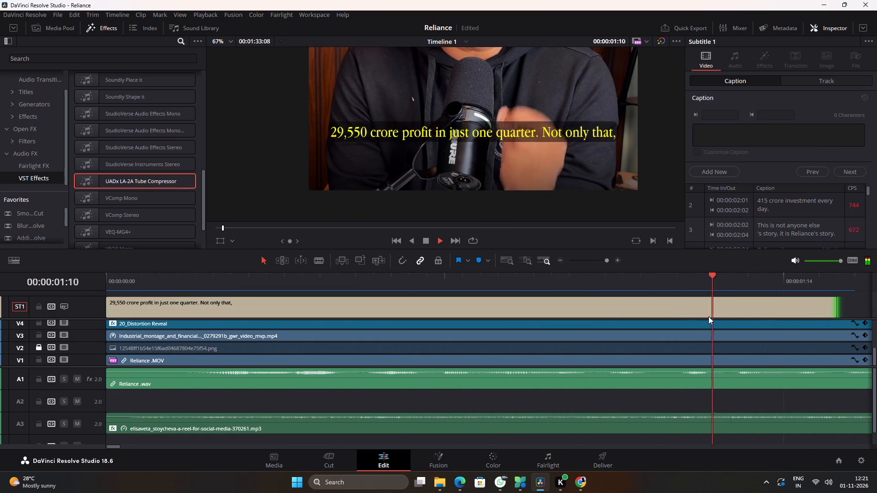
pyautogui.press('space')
# Play on through the speech and move the captions after the first to start at 00:00:05:22 on subtitle track ST1.
pyautogui.keyDown('alt'); pyautogui.scroll(-8, 540, 327); pyautogui.keyUp('alt')
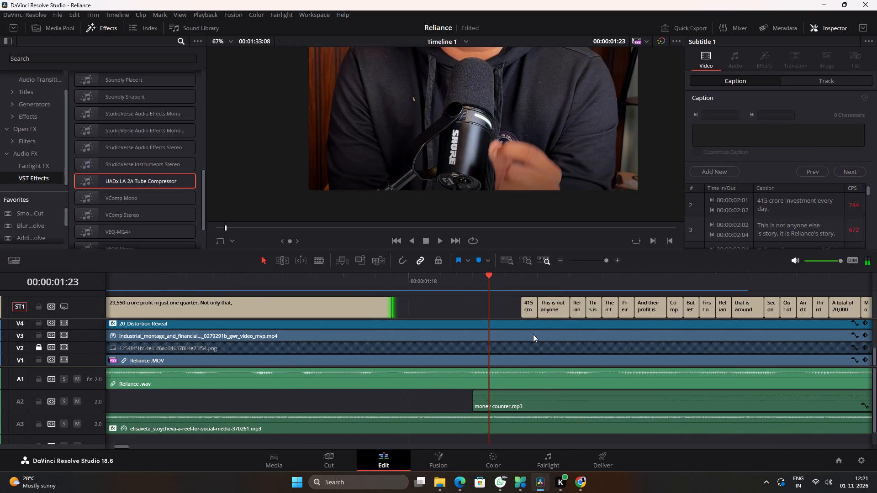
pyautogui.keyDown('alt'); pyautogui.scroll(-3, 533, 334); pyautogui.keyUp('alt')
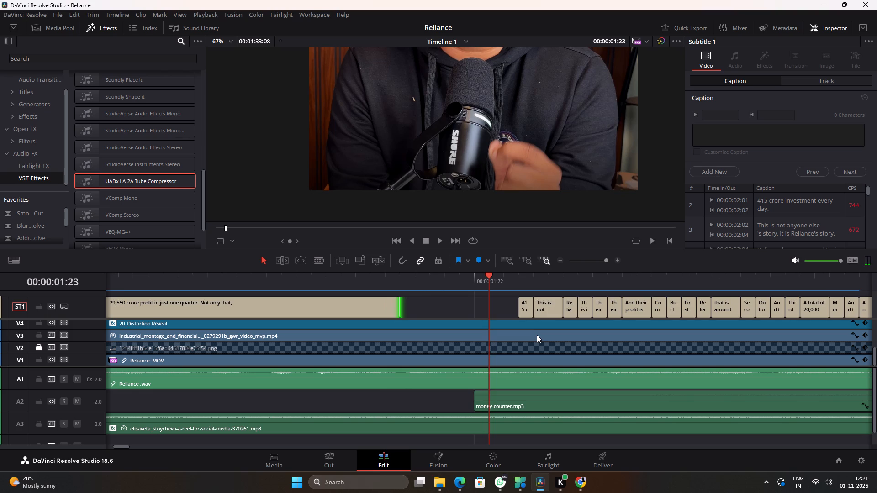
pyautogui.press('space')
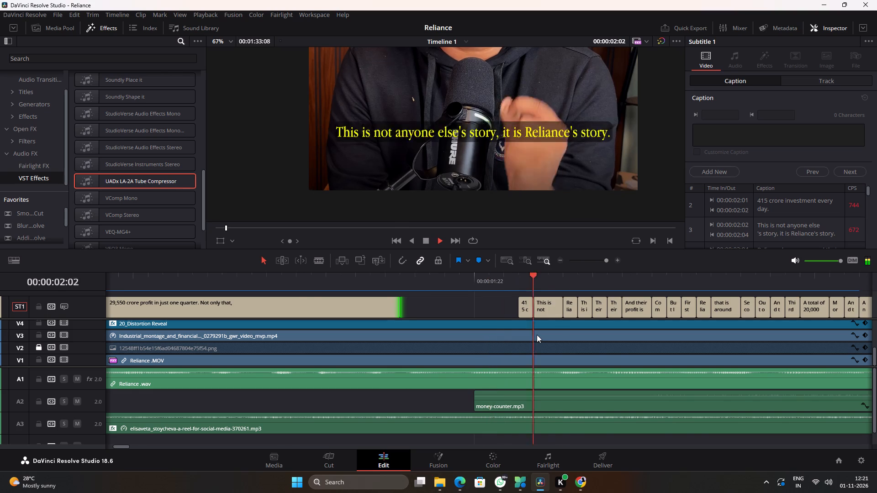
pyautogui.keyDown('alt'); pyautogui.scroll(-11, 538, 339); pyautogui.keyUp('alt')
pyautogui.press('space')
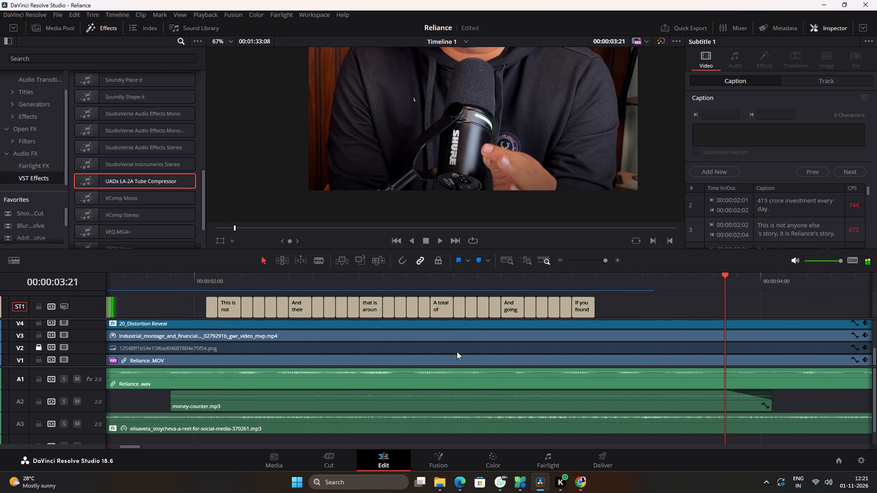
pyautogui.keyDown('alt'); pyautogui.scroll(-20, 457, 351); pyautogui.keyUp('alt')
pyautogui.keyDown('alt'); pyautogui.scroll(-5, 457, 351); pyautogui.keyUp('alt')
pyautogui.keyDown('alt'); pyautogui.scroll(-3, 389, 360); pyautogui.keyUp('alt')
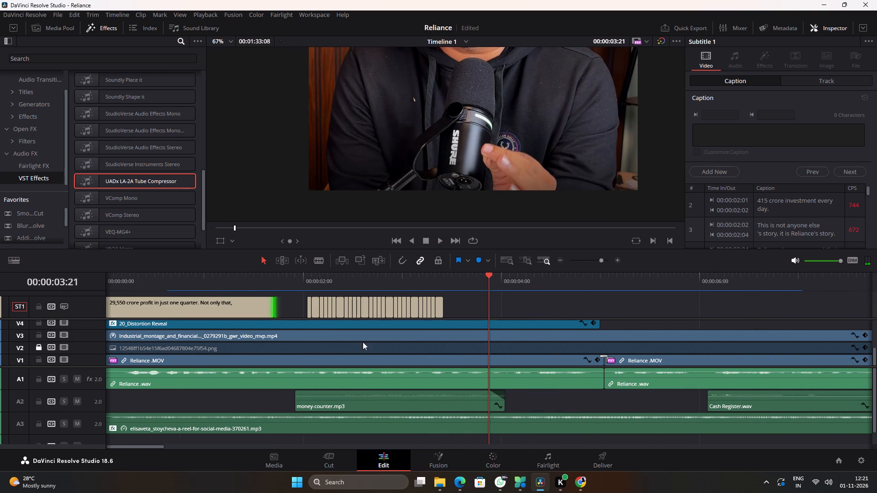
pyautogui.moveTo(300, 295); pyautogui.dragTo(477, 309)
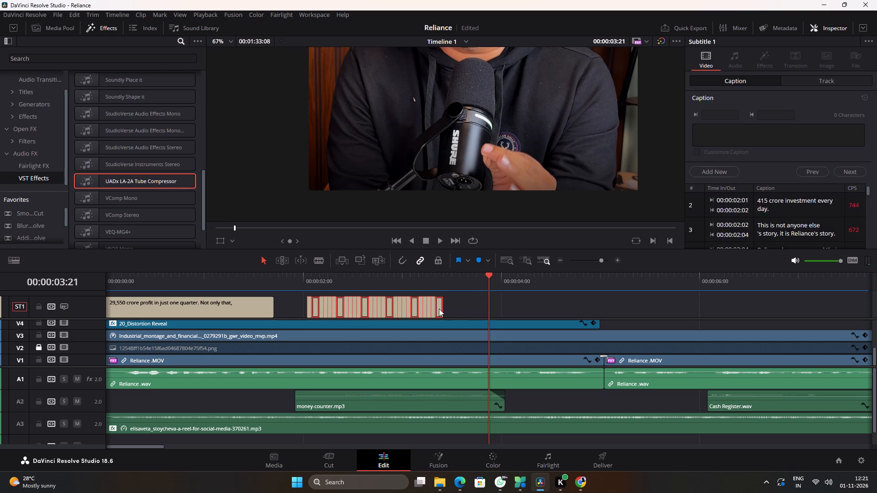
pyautogui.moveTo(439, 309); pyautogui.dragTo(826, 295)
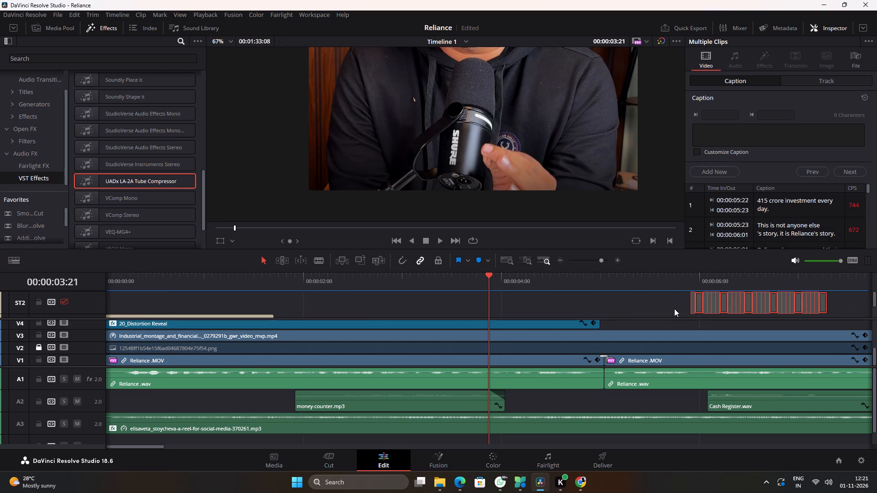
pyautogui.moveTo(724, 309); pyautogui.dragTo(724, 314)
pyautogui.scroll(-3, 697, 298)
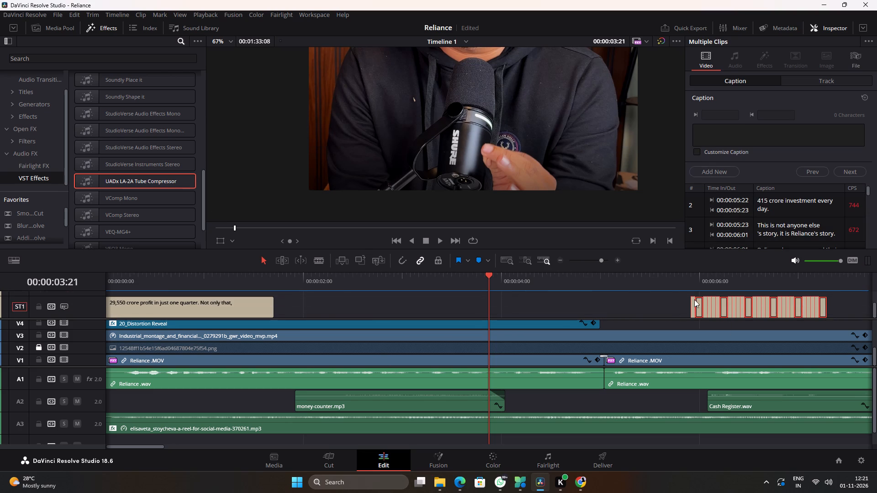
pyautogui.scroll(-7, 694, 299)
# Extend the first caption's end to about 00:00:05:08 and play from the timeline start to check it.
pyautogui.moveTo(177, 281); pyautogui.dragTo(85, 281)
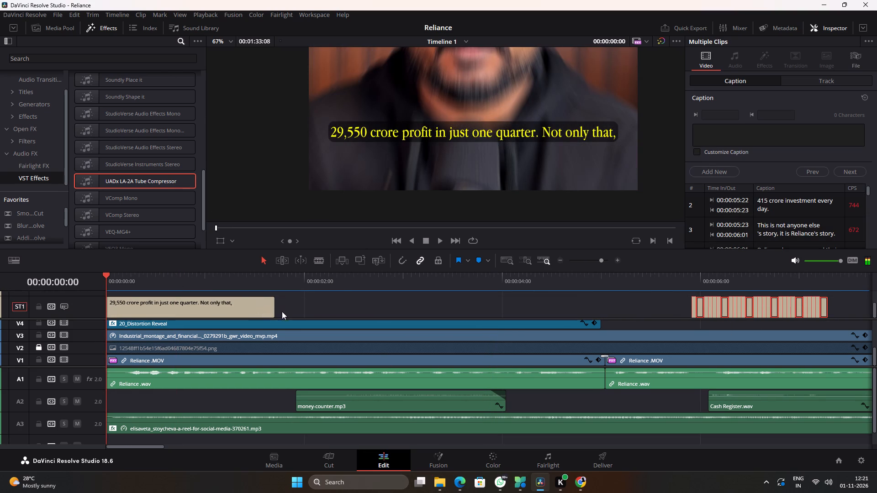
pyautogui.moveTo(274, 308); pyautogui.dragTo(635, 308)
pyautogui.press('space')
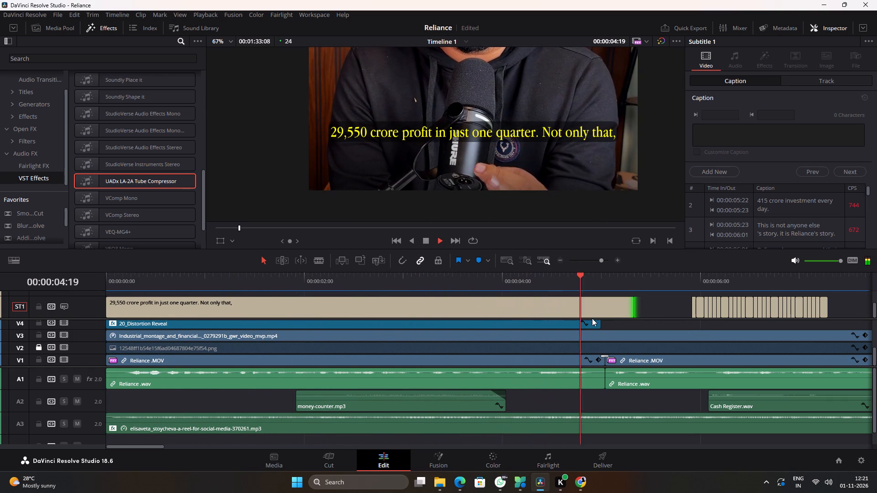
pyautogui.press('space')
# Set the "415 crore investment every day." caption to run from 00:00:05:01 to 00:00:05:23, directly after the first caption.
pyautogui.click(607, 282)
pyautogui.keyDown('ctrl'); pyautogui.scroll(-3, 623, 319); pyautogui.keyUp('ctrl')
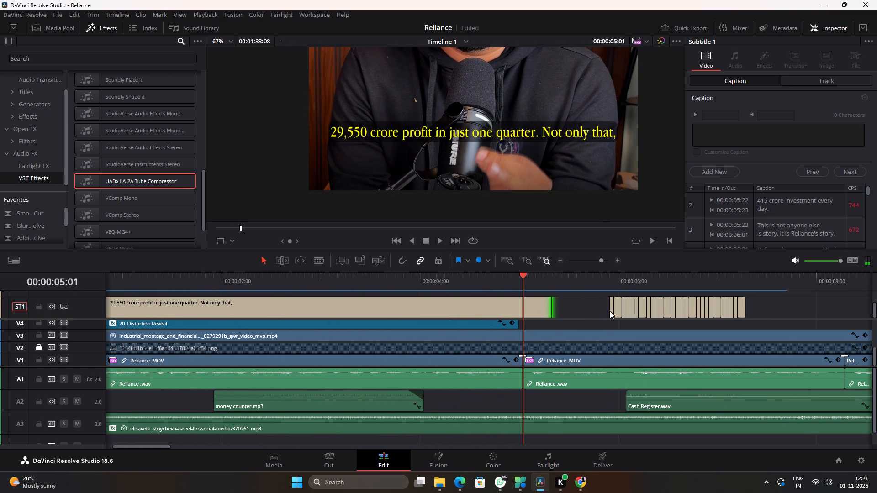
pyautogui.click(611, 309)
pyautogui.keyDown('alt'); pyautogui.scroll(12, 611, 313); pyautogui.keyUp('alt')
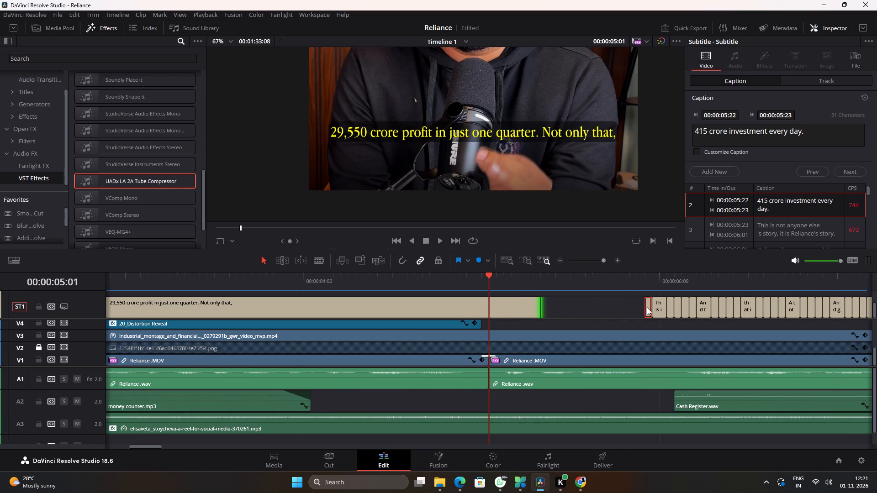
pyautogui.moveTo(647, 307); pyautogui.dragTo(606, 310)
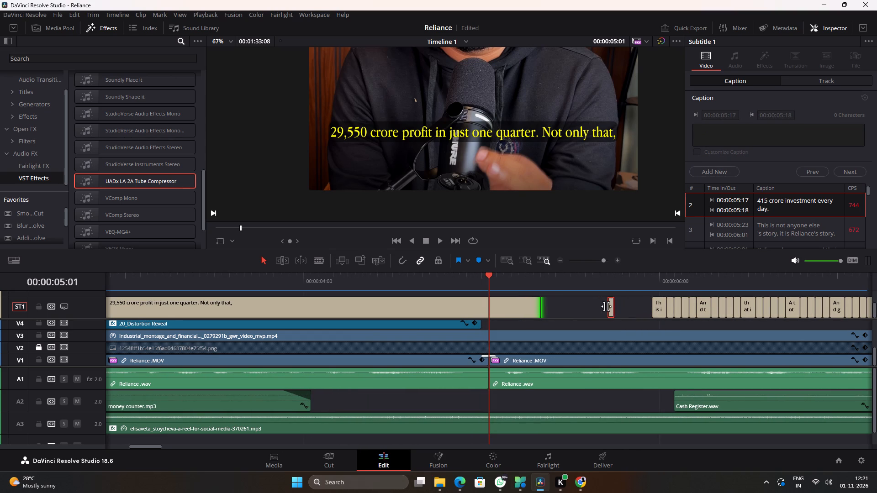
pyautogui.moveTo(607, 307); pyautogui.dragTo(497, 311)
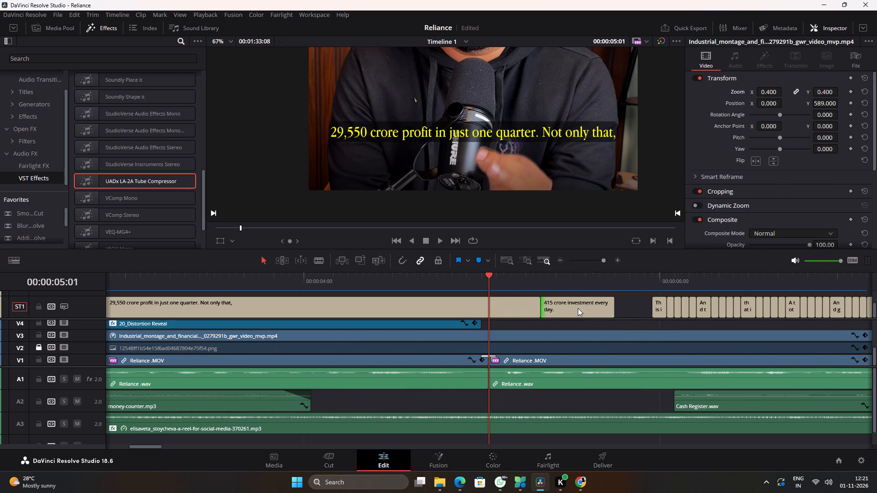
pyautogui.moveTo(578, 308); pyautogui.dragTo(524, 310)
pyautogui.moveTo(562, 306); pyautogui.dragTo(656, 308)
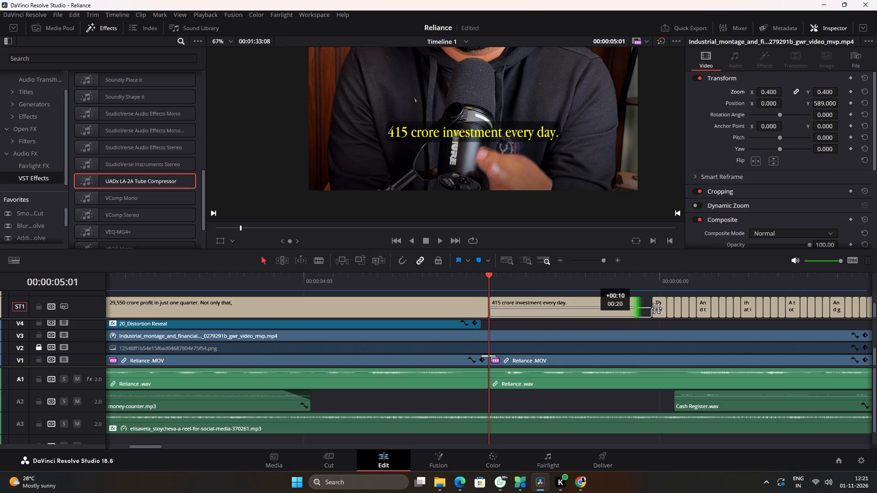
pyautogui.moveTo(656, 308); pyautogui.dragTo(657, 308)
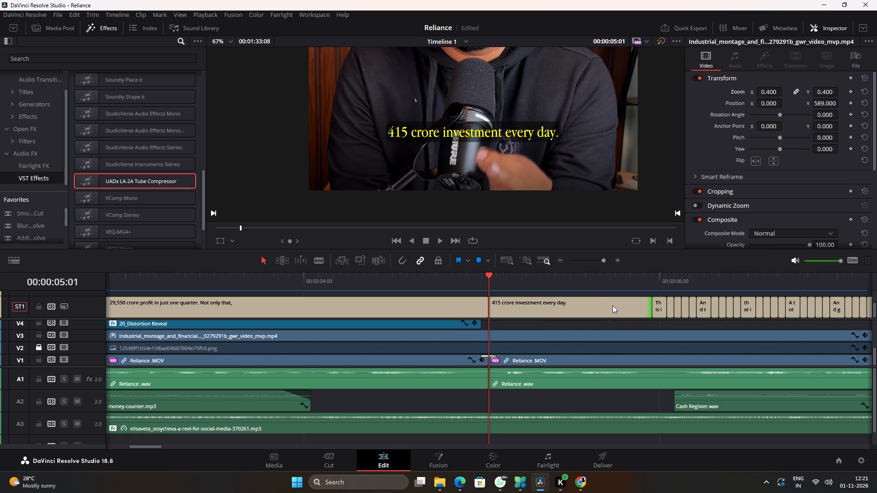
# Mark an In point on the timeline at 00:00:05:01.
pyautogui.press('i')
# Play from 00:00:04:14, and move all captions from "This is not anyone else's story" onward to start at 00:00:13:02.
pyautogui.click(410, 283)
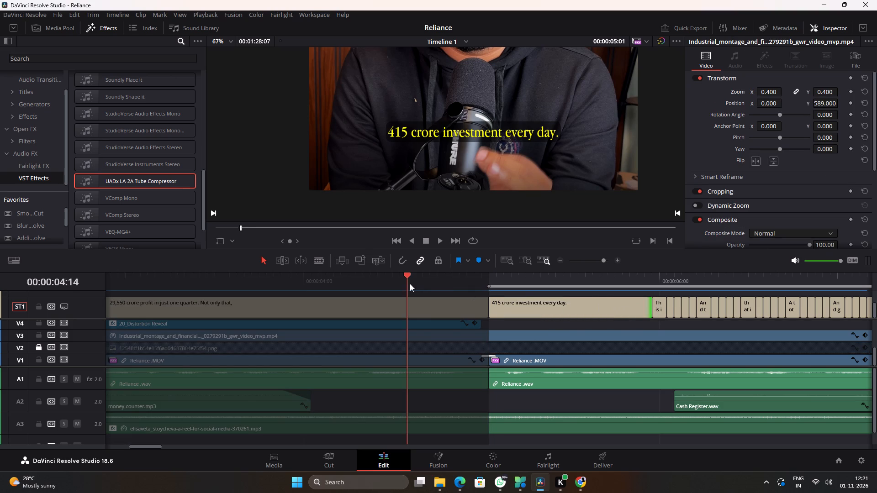
pyautogui.press('space')
pyautogui.keyDown('ctrl'); pyautogui.scroll(-10, 453, 294); pyautogui.keyUp('ctrl')
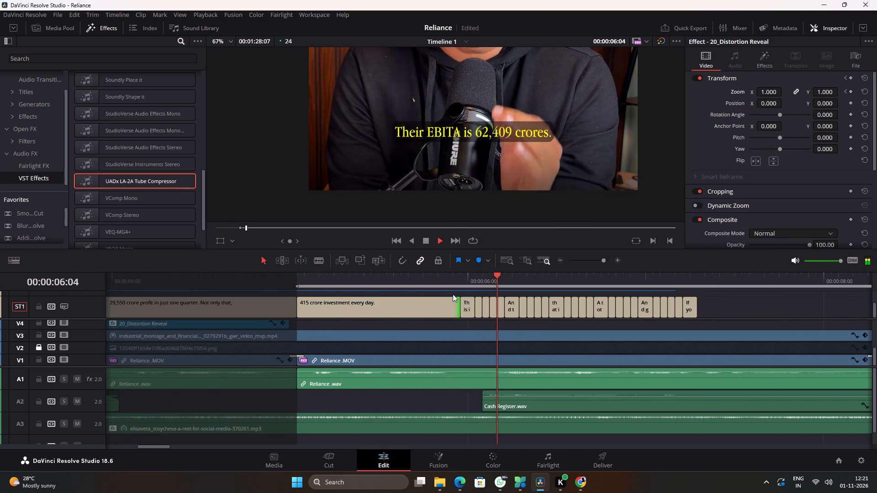
pyautogui.press('space')
pyautogui.click(465, 306)
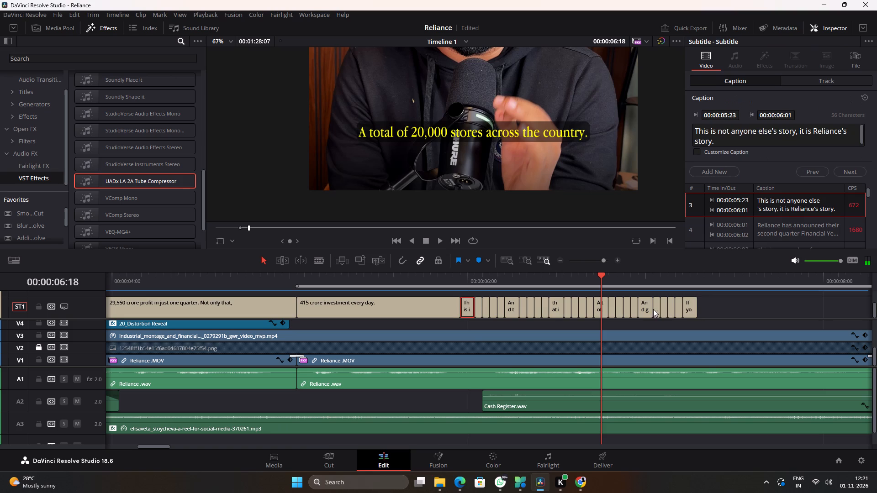
pyautogui.keyDown('shift'); pyautogui.click(688, 309); pyautogui.keyUp('shift')
pyautogui.keyDown('alt'); pyautogui.scroll(-17, 661, 313); pyautogui.keyUp('alt')
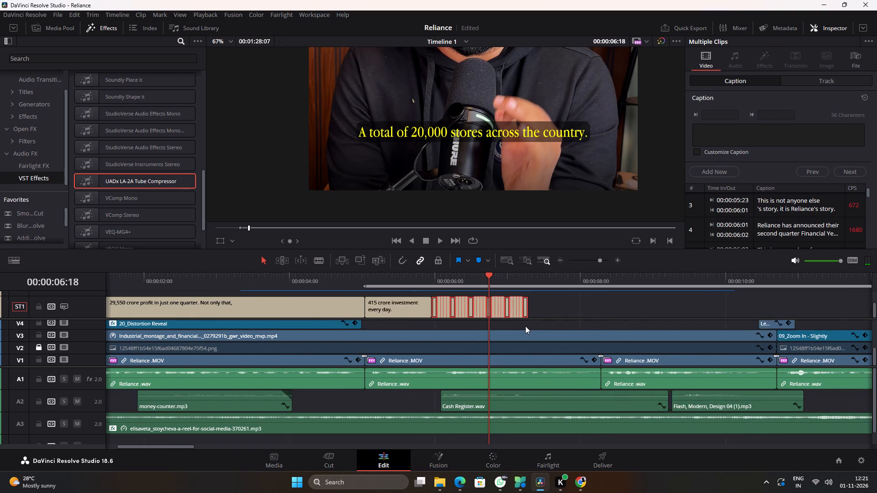
pyautogui.keyDown('alt'); pyautogui.scroll(-4, 525, 326); pyautogui.keyUp('alt')
pyautogui.moveTo(390, 311); pyautogui.dragTo(657, 300)
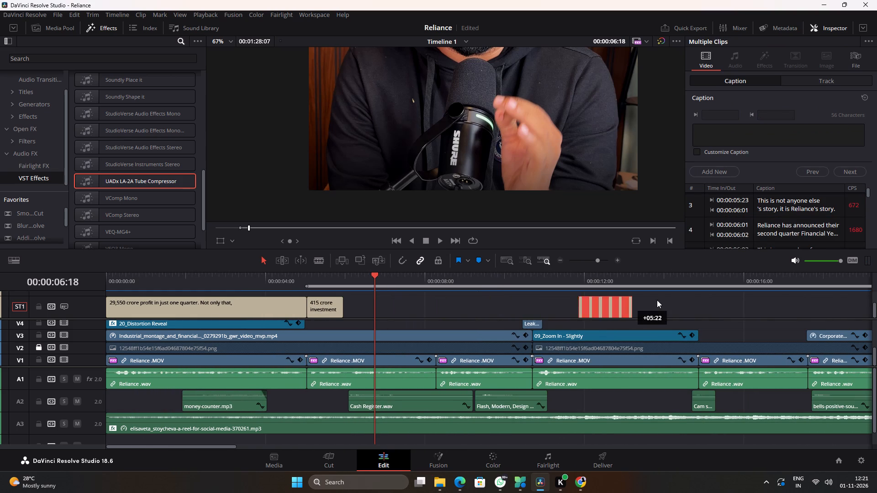
pyautogui.moveTo(657, 300); pyautogui.dragTo(674, 299)
pyautogui.click(605, 308)
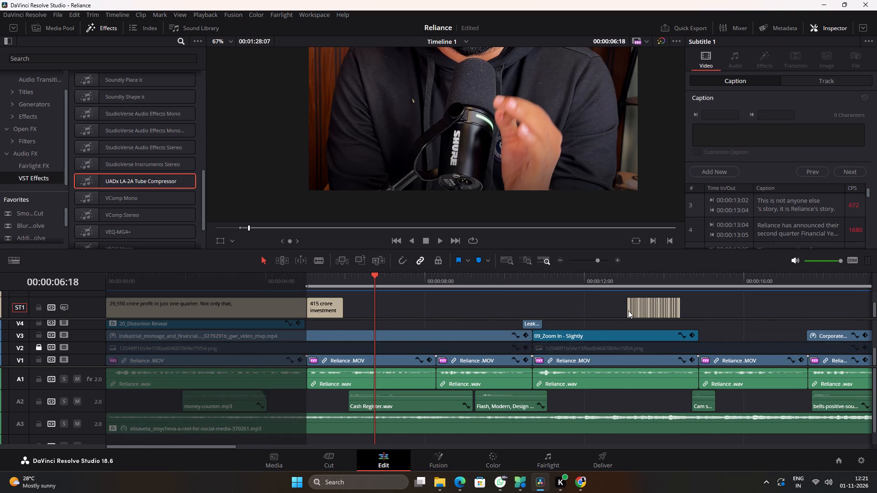
# Separate and lengthen the "This is not anyone else's story, it is Reliance's story." caption, placing it from 00:00:07:14 to 00:00:09:12.
pyautogui.moveTo(628, 310); pyautogui.dragTo(516, 312)
pyautogui.moveTo(521, 309); pyautogui.dragTo(575, 311)
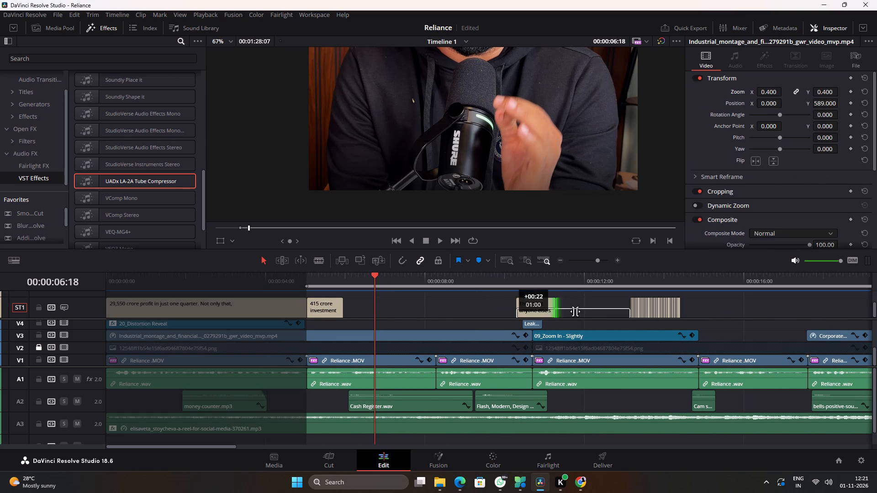
pyautogui.moveTo(575, 311); pyautogui.dragTo(594, 311)
pyautogui.moveTo(557, 312); pyautogui.dragTo(448, 312)
# Play past 00:00:06:00, and extend the "415 crore investment every day." caption to 00:00:08:07, trimming the next caption's start to that point.
pyautogui.keyDown('alt'); pyautogui.scroll(15, 380, 316); pyautogui.keyUp('alt')
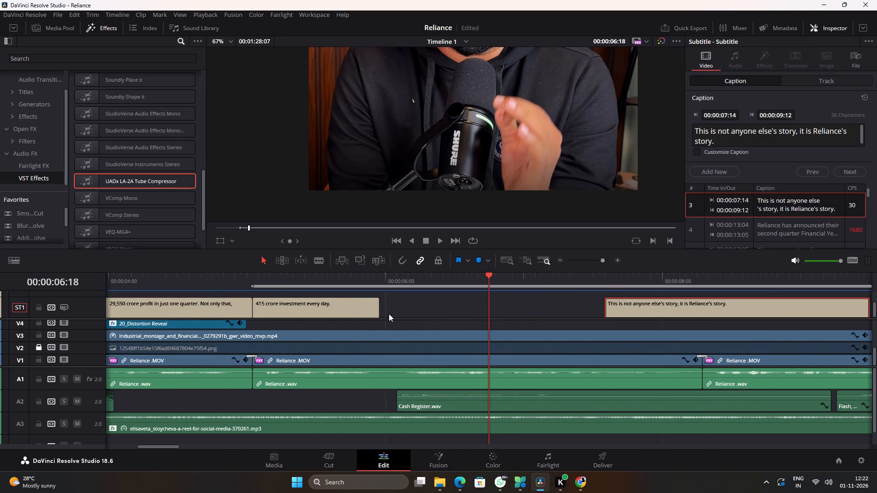
pyautogui.click(284, 281)
pyautogui.press('space')
pyautogui.press('space')
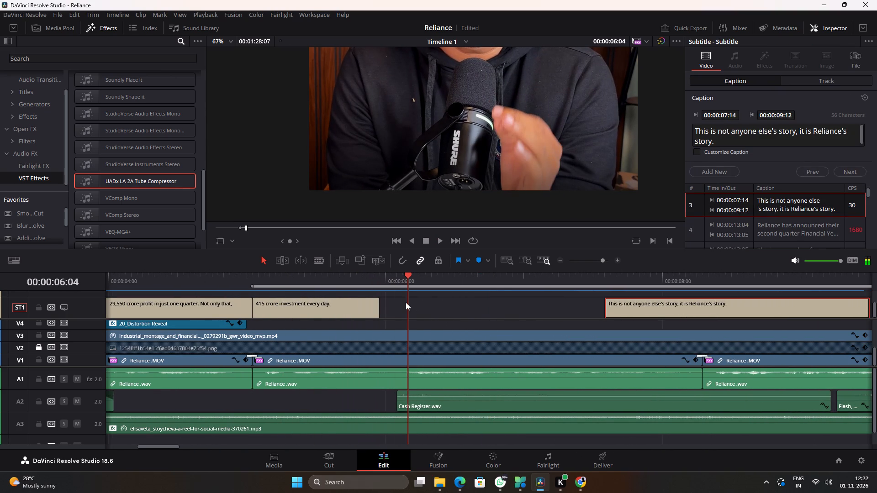
pyautogui.click(401, 282)
pyautogui.press('space')
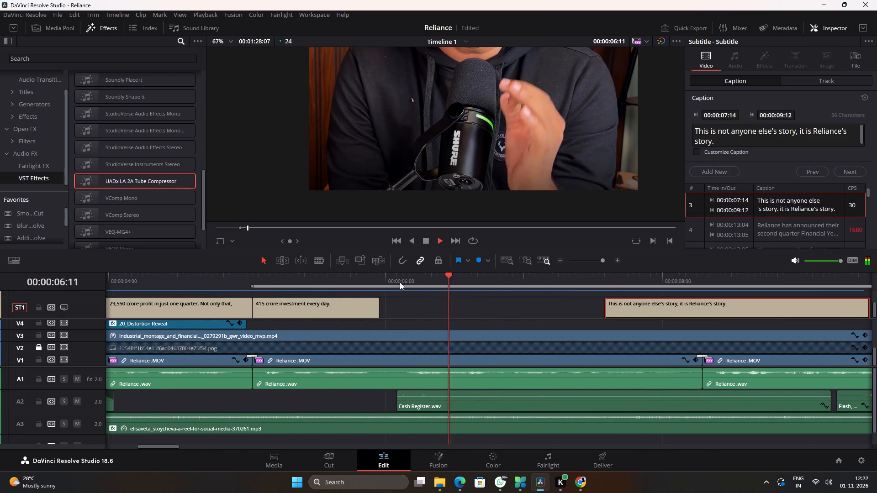
pyautogui.press('space')
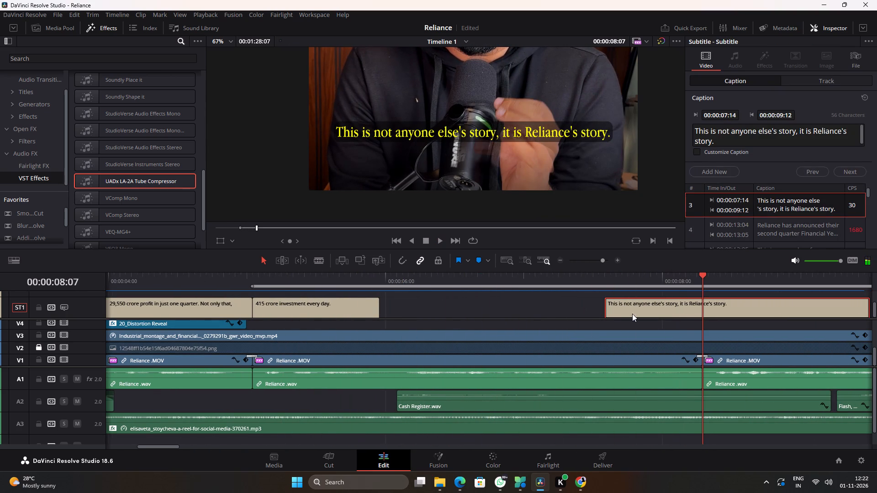
pyautogui.moveTo(375, 309); pyautogui.dragTo(466, 318)
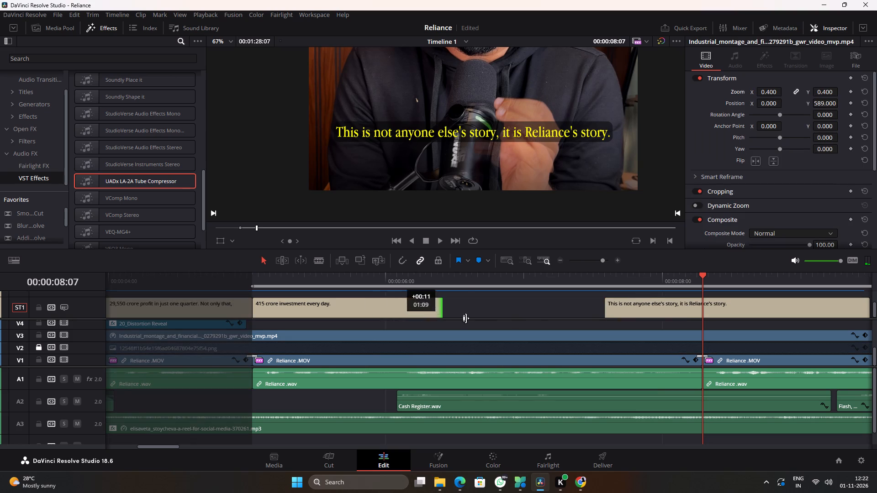
pyautogui.moveTo(466, 318); pyautogui.dragTo(700, 318)
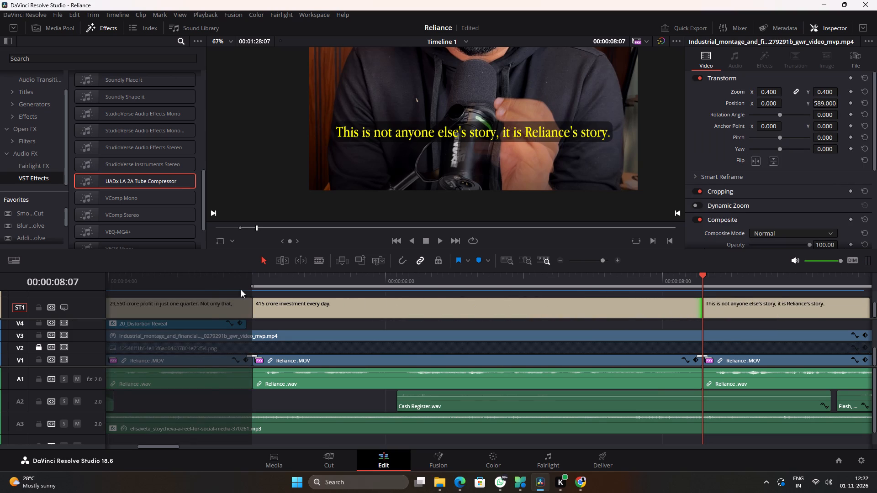
# Play on to 00:00:10:17, and extend the end of the "This is not anyone else's story, it is Reliance's story." caption to that point.
pyautogui.click(214, 283)
pyautogui.press('space')
pyautogui.keyDown('ctrl'); pyautogui.scroll(-5, 366, 319); pyautogui.keyUp('ctrl')
pyautogui.keyDown('ctrl'); pyautogui.scroll(-3, 437, 321); pyautogui.keyUp('ctrl')
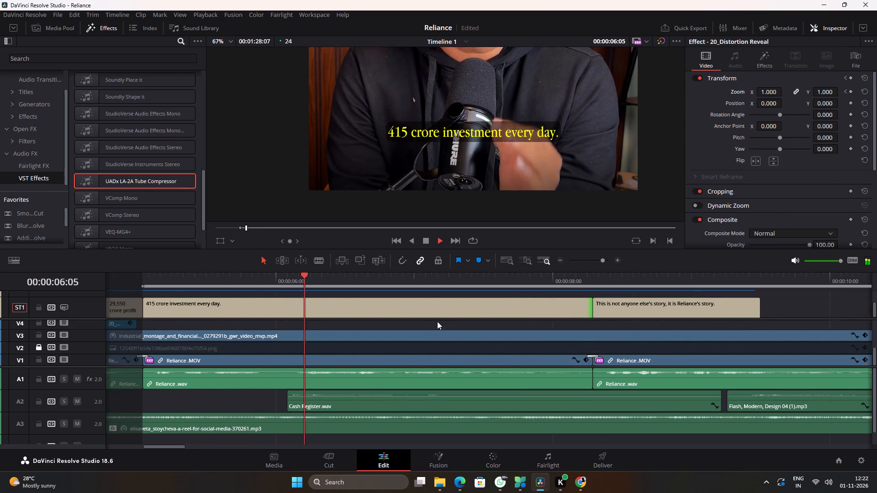
pyautogui.keyDown('ctrl'); pyautogui.scroll(-8, 437, 321); pyautogui.keyUp('ctrl')
pyautogui.keyDown('ctrl'); pyautogui.scroll(-3, 386, 340); pyautogui.keyUp('ctrl')
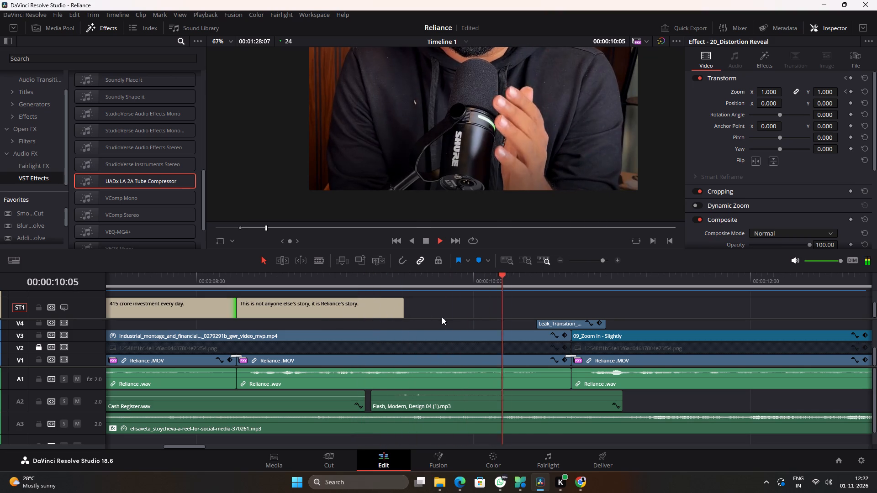
pyautogui.press('space')
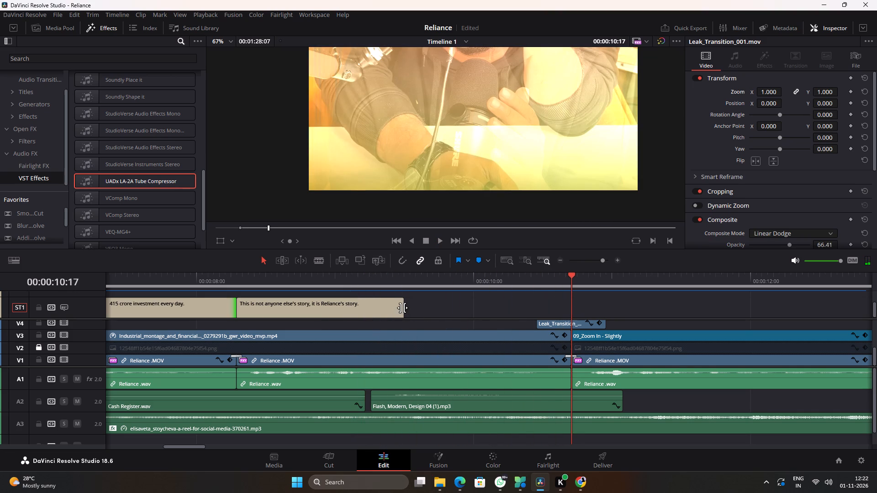
pyautogui.moveTo(402, 308); pyautogui.dragTo(444, 315)
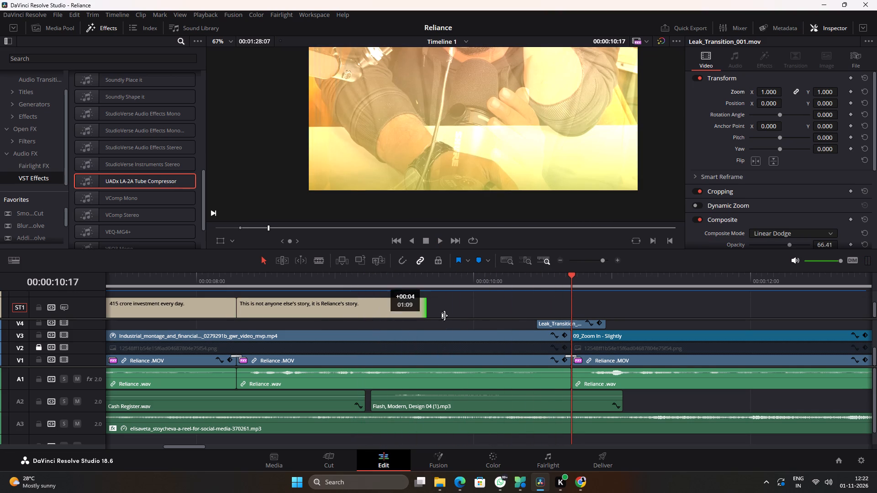
pyautogui.moveTo(444, 315); pyautogui.dragTo(571, 331)
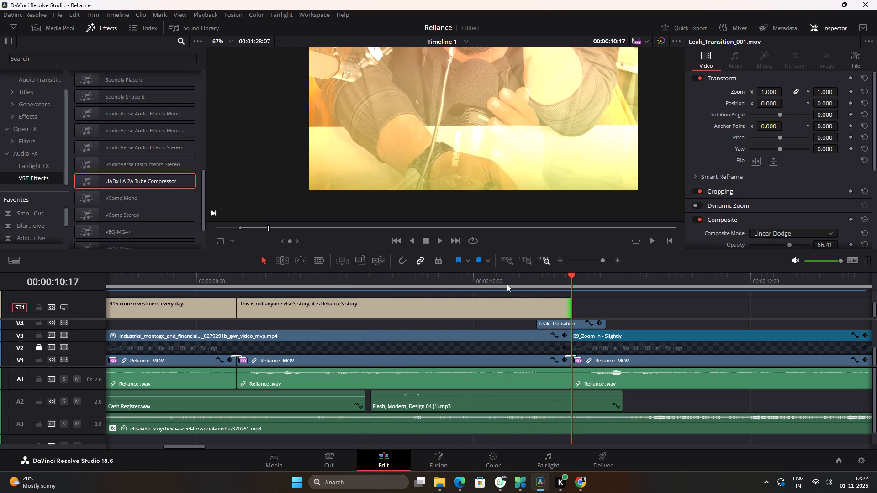
# Separate and lengthen the "Reliance has announced their second quarter Financial Year 27 results." caption, placing it from 00:00:10:17 to 00:00:11:17.
pyautogui.click(492, 283)
pyautogui.press('space')
pyautogui.keyDown('ctrl'); pyautogui.scroll(-11, 499, 286); pyautogui.keyUp('ctrl')
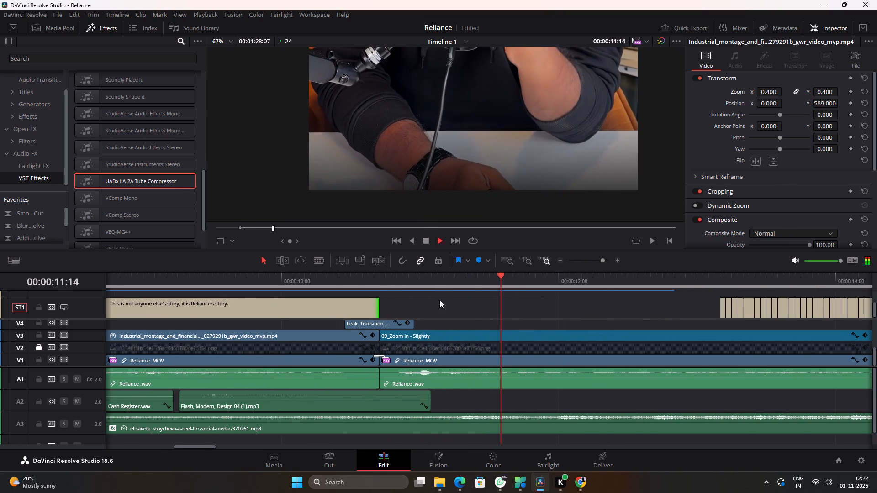
pyautogui.press('space')
pyautogui.moveTo(385, 283); pyautogui.dragTo(381, 284)
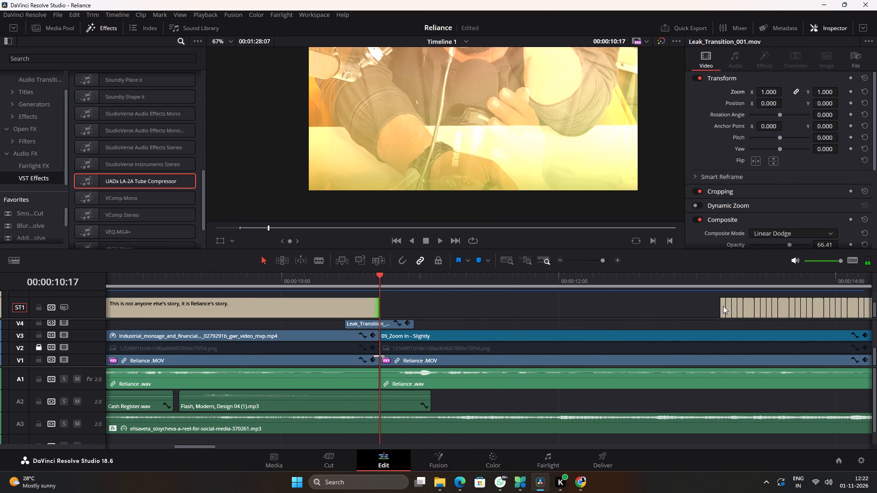
pyautogui.moveTo(723, 306); pyautogui.dragTo(540, 313)
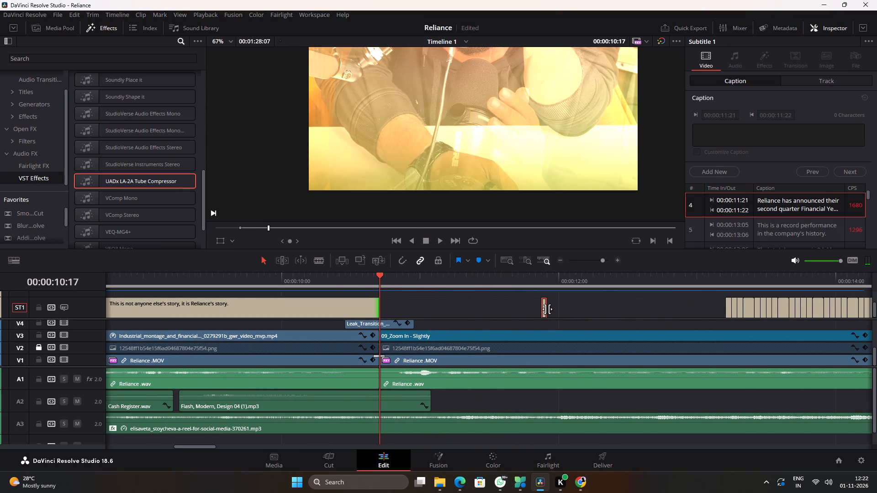
pyautogui.moveTo(547, 309); pyautogui.dragTo(685, 309)
pyautogui.moveTo(618, 307); pyautogui.dragTo(457, 307)
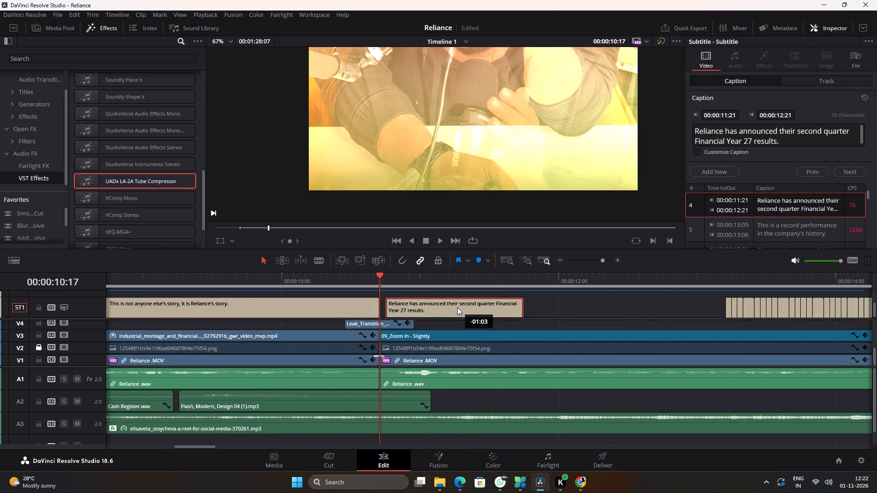
pyautogui.moveTo(457, 307); pyautogui.dragTo(456, 307)
# Extend the end of the "Reliance has announced their second quarter" caption to 00:00:12:18, and play it against the speech.
pyautogui.keyDown('ctrl'); pyautogui.scroll(-6, 497, 306); pyautogui.keyUp('ctrl')
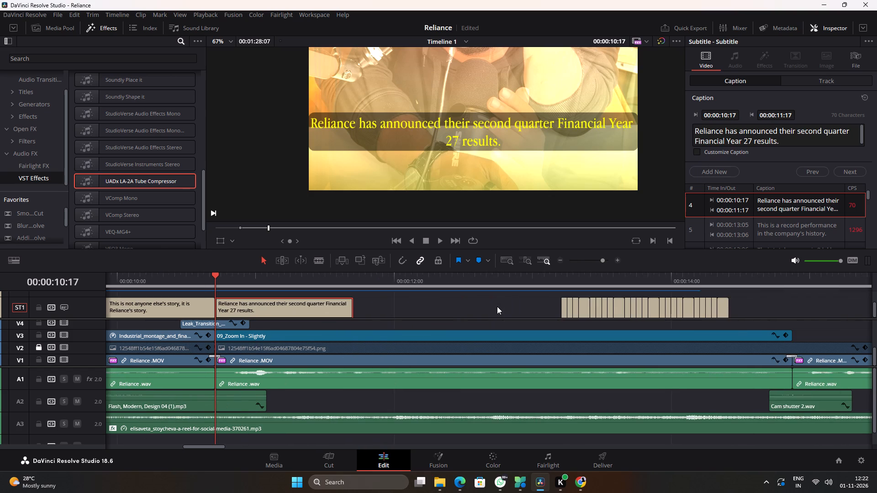
pyautogui.keyDown('alt'); pyautogui.scroll(-4, 502, 307); pyautogui.keyUp('alt')
pyautogui.moveTo(601, 304); pyautogui.dragTo(611, 304)
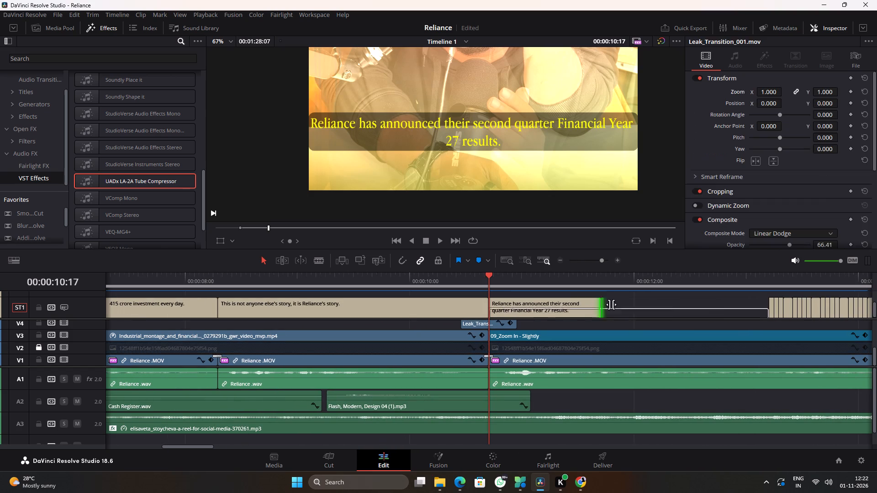
pyautogui.moveTo(611, 304); pyautogui.dragTo(722, 303)
pyautogui.keyDown('alt'); pyautogui.scroll(5, 666, 310); pyautogui.keyUp('alt')
pyautogui.press('space')
pyautogui.keyDown('ctrl'); pyautogui.scroll(-9, 639, 310); pyautogui.keyUp('ctrl')
pyautogui.press('space')
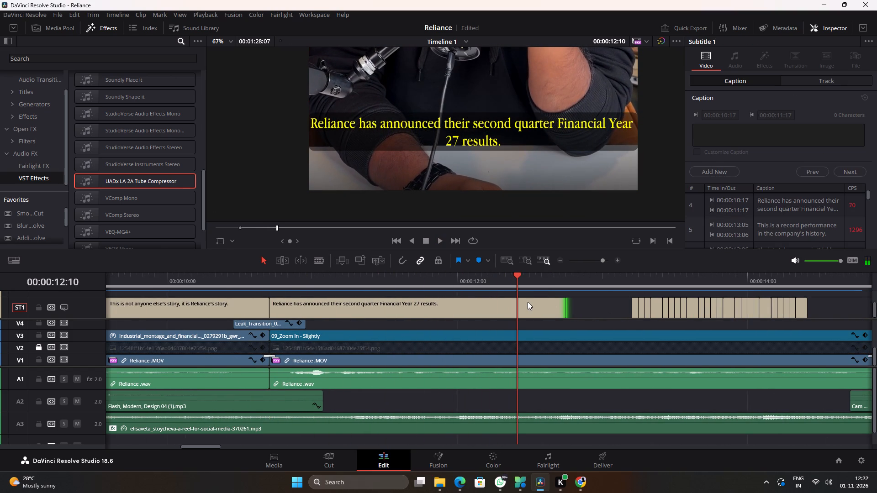
# Replay the speech around 00:00:11:19, and split the "Reliance has announced their second quarter Financial Year 27 results." caption there.
pyautogui.click(496, 311)
pyautogui.click(316, 279)
pyautogui.press('space')
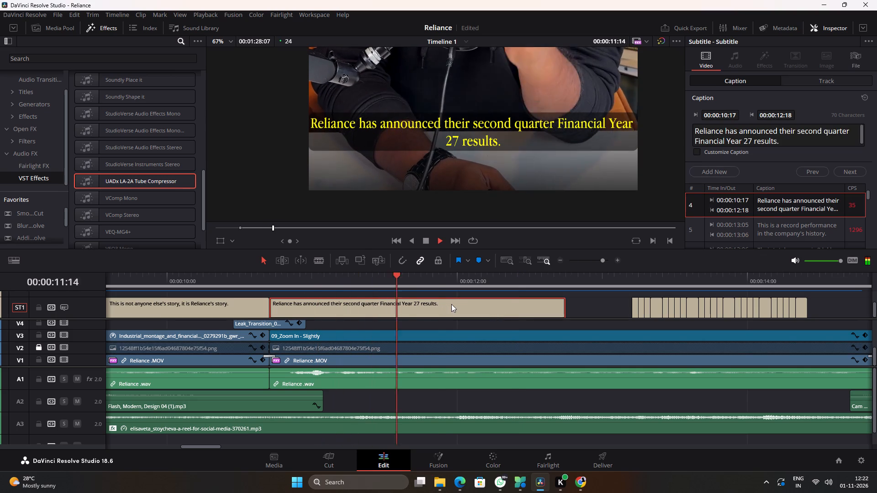
pyautogui.press('space')
pyautogui.click(427, 286)
pyautogui.press('space')
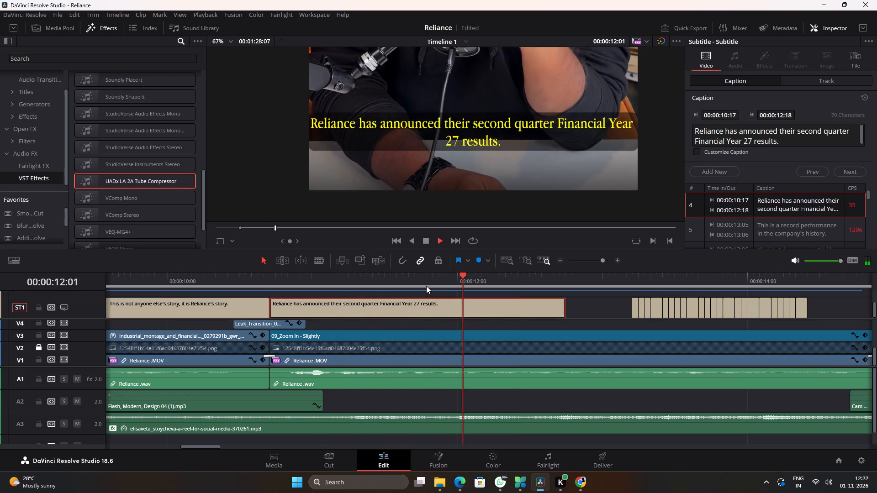
pyautogui.press('space')
pyautogui.click(426, 286)
pyautogui.press('space')
pyautogui.press('space')
pyautogui.click(423, 287)
pyautogui.press('space')
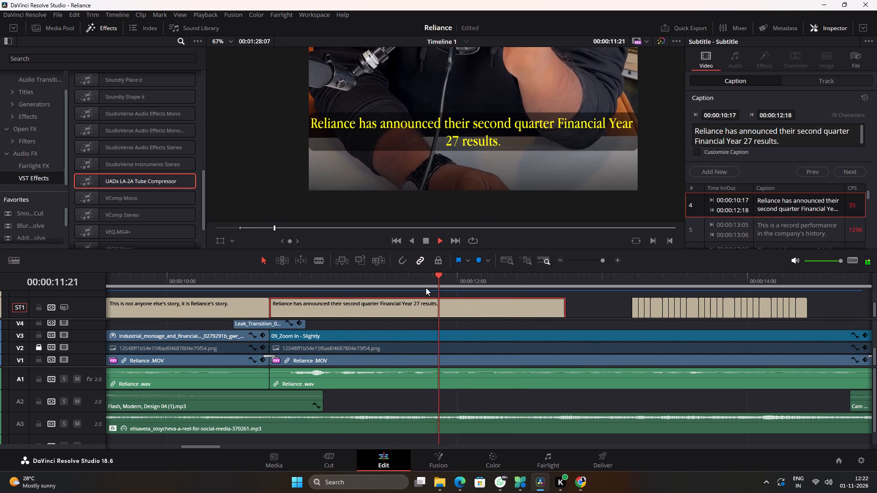
pyautogui.press('space')
pyautogui.click(426, 288)
pyautogui.click(446, 310)
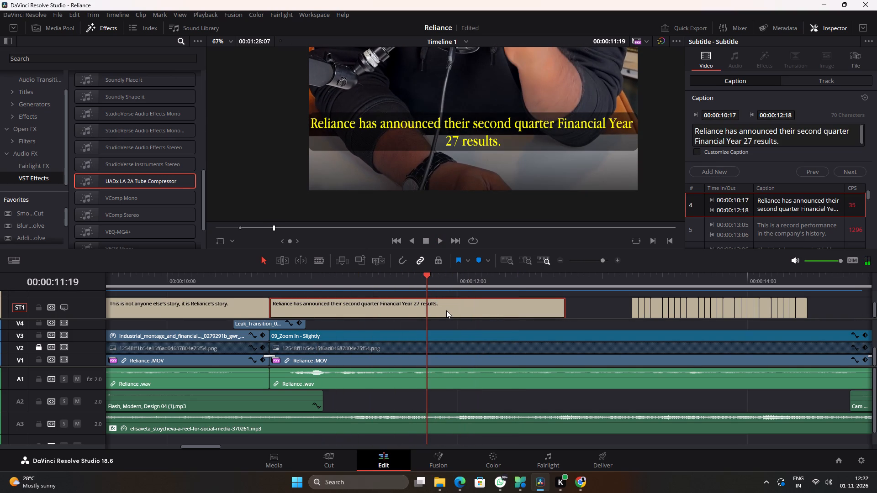
pyautogui.press('b')
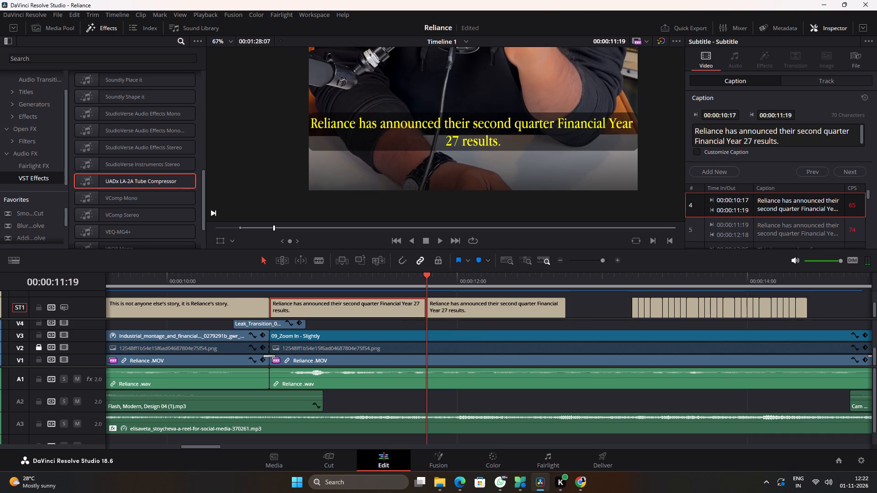
# Trim the split captions' text to "Reliance has announced their second" and "quarter Financial Year 27 results.".
pyautogui.moveTo(822, 130); pyautogui.dragTo(849, 153)
pyautogui.press('BackSpace')
pyautogui.click(491, 306)
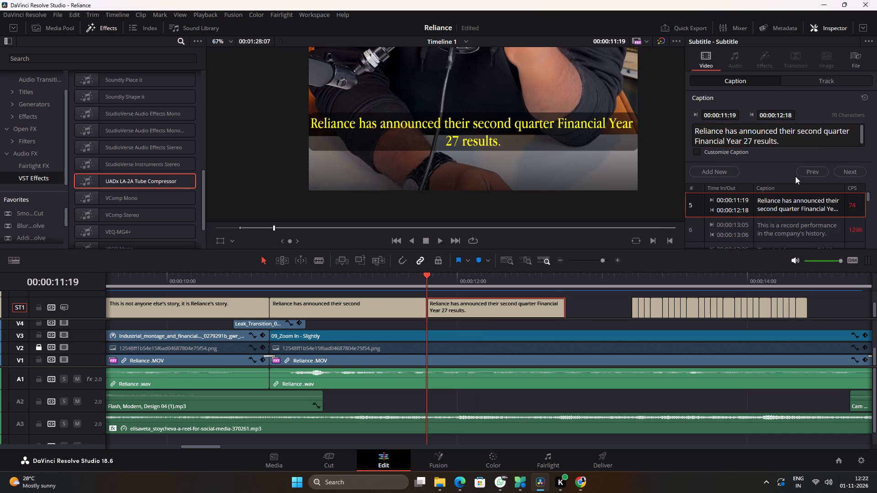
pyautogui.moveTo(824, 133); pyautogui.dragTo(621, 130)
pyautogui.press('BackSpace')
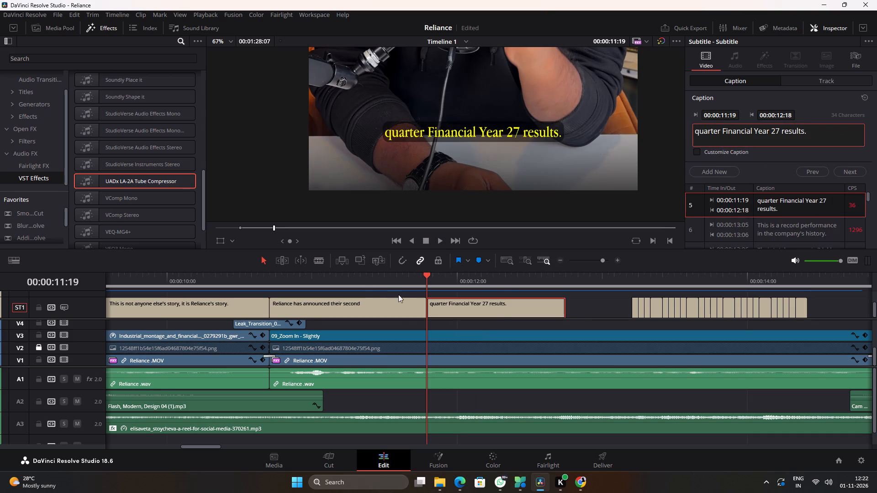
# Play on to 00:00:14:03, and move all captions from "This is a record performance" onward to start at 00:00:21:18.
pyautogui.click(359, 280)
pyautogui.press('space')
pyautogui.keyDown('ctrl'); pyautogui.scroll(-6, 484, 316); pyautogui.keyUp('ctrl')
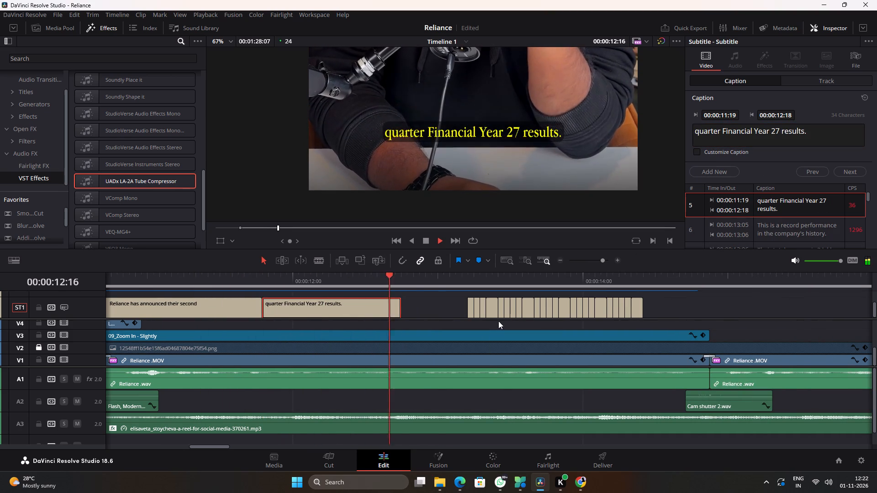
pyautogui.press('space')
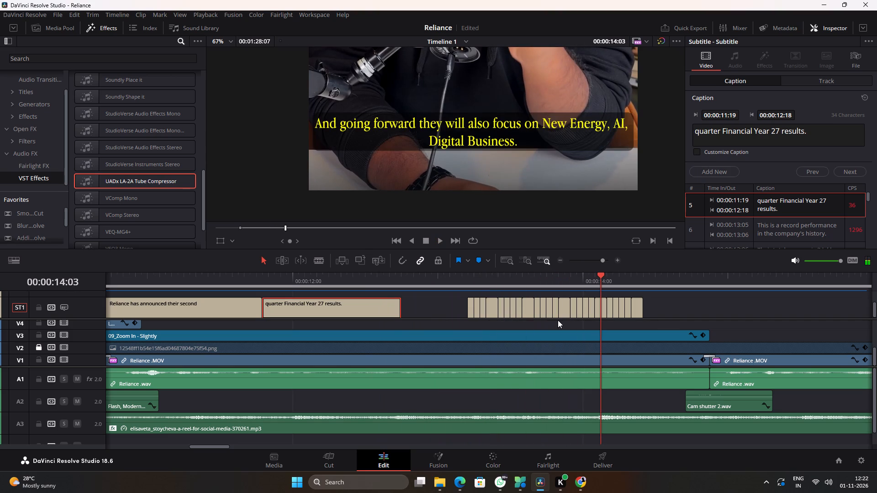
pyautogui.keyDown('alt'); pyautogui.scroll(-10, 512, 308); pyautogui.keyUp('alt')
pyautogui.moveTo(407, 294); pyautogui.dragTo(578, 312)
pyautogui.keyDown('alt'); pyautogui.scroll(-7, 573, 315); pyautogui.keyUp('alt')
pyautogui.moveTo(476, 309); pyautogui.dragTo(501, 309)
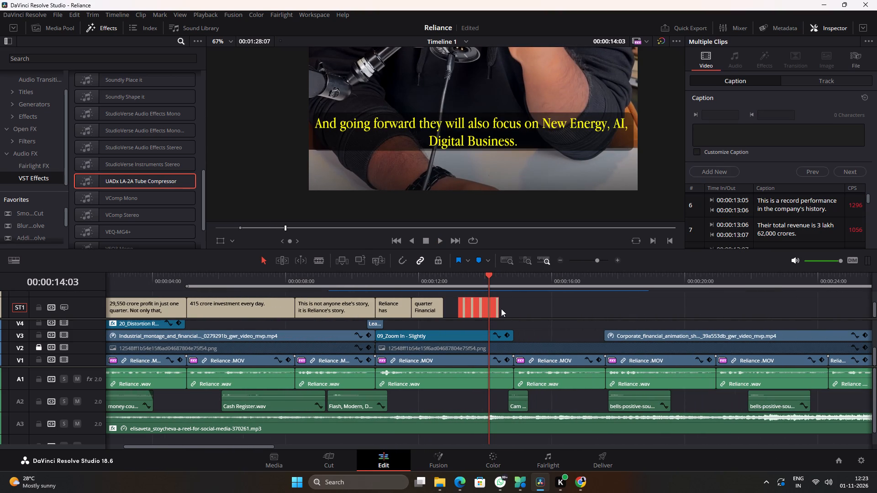
pyautogui.moveTo(501, 309); pyautogui.dragTo(761, 307)
# Lengthen the "quarter Financial Year 27 results." caption, play on, and trim its end to 00:00:14:21, at the next video cut.
pyautogui.keyDown('alt'); pyautogui.scroll(9, 546, 311); pyautogui.keyUp('alt')
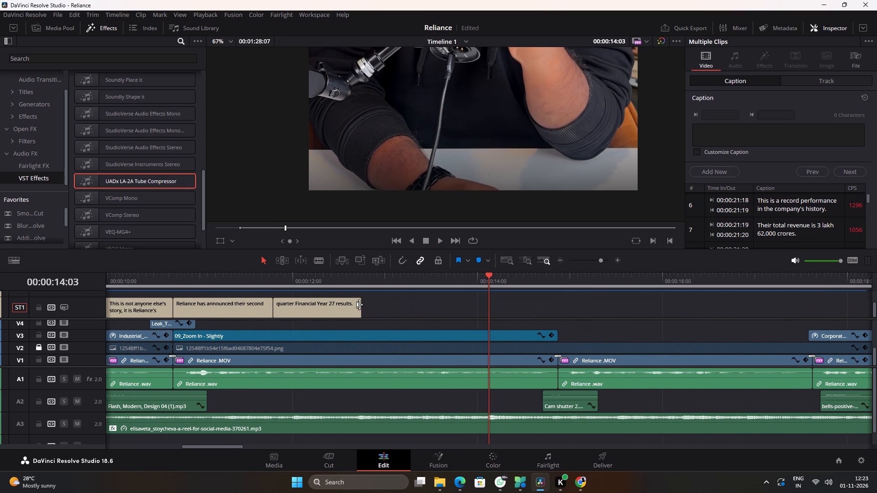
pyautogui.moveTo(359, 304); pyautogui.dragTo(613, 304)
pyautogui.keyDown('alt'); pyautogui.scroll(3, 610, 315); pyautogui.keyUp('alt')
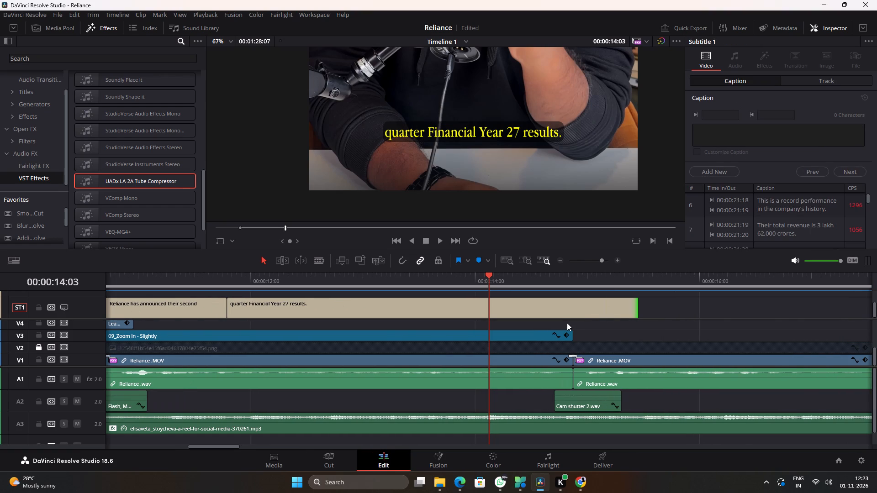
pyautogui.press('space')
pyautogui.press('space')
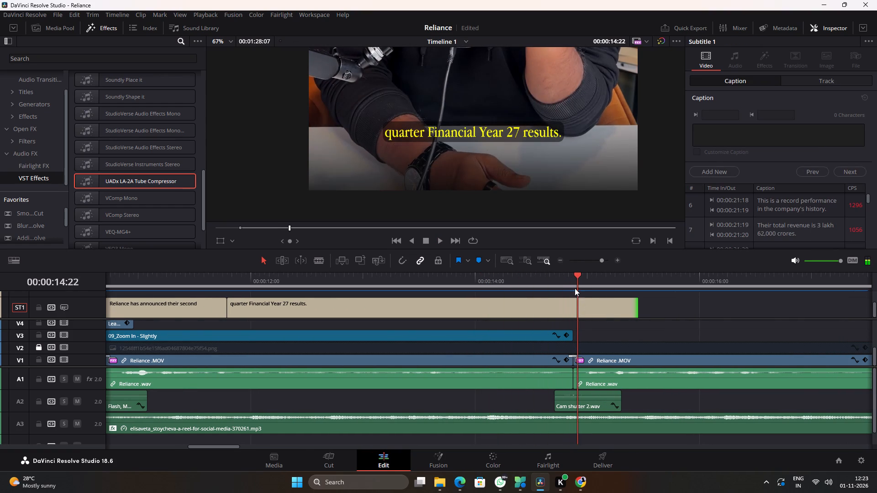
pyautogui.click(573, 283)
pyautogui.click(584, 303)
pyautogui.hotkey('shift', '}')
pyautogui.click(607, 304)
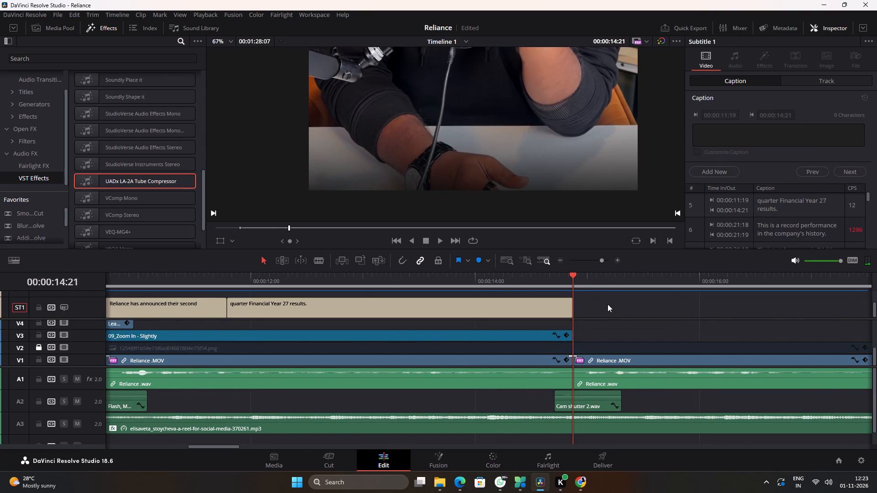
# Replay the speech from about 00:00:12:00, and shift the cut between "Reliance has announced their second" and "quarter Financial Year 27 results." to about 00:00:12:10.
pyautogui.keyDown('ctrl'); pyautogui.scroll(9, 608, 307); pyautogui.keyUp('ctrl')
pyautogui.click(328, 279)
pyautogui.press('space')
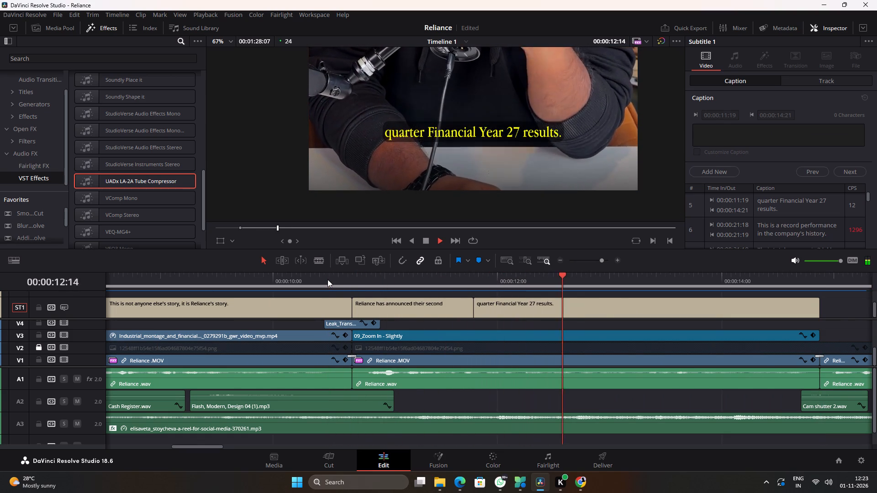
pyautogui.click(423, 280)
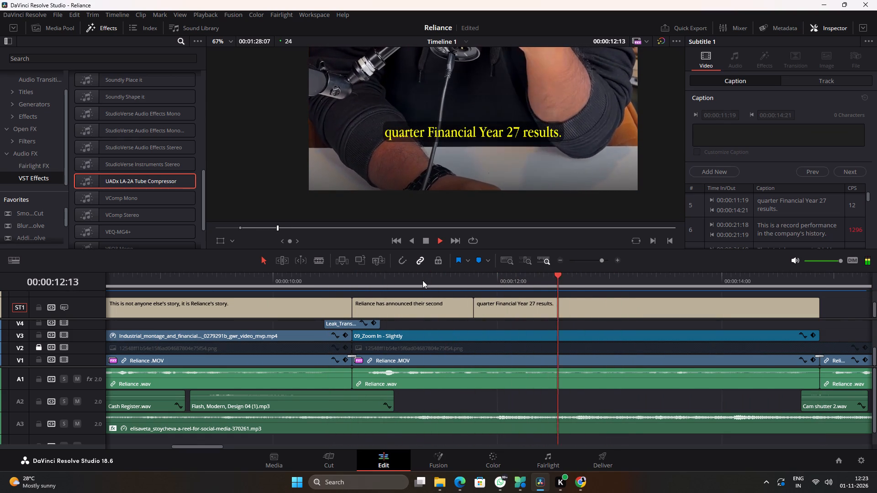
pyautogui.press('space')
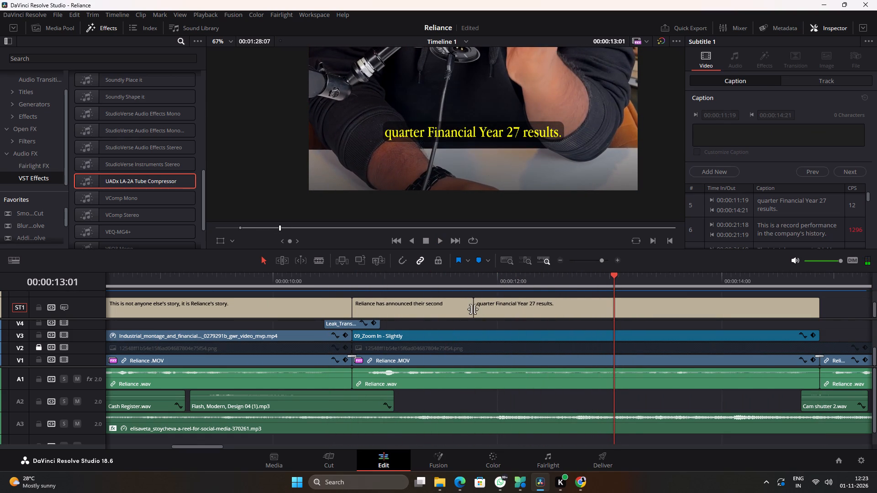
pyautogui.moveTo(473, 309); pyautogui.dragTo(543, 317)
pyautogui.click(420, 278)
pyautogui.press('space')
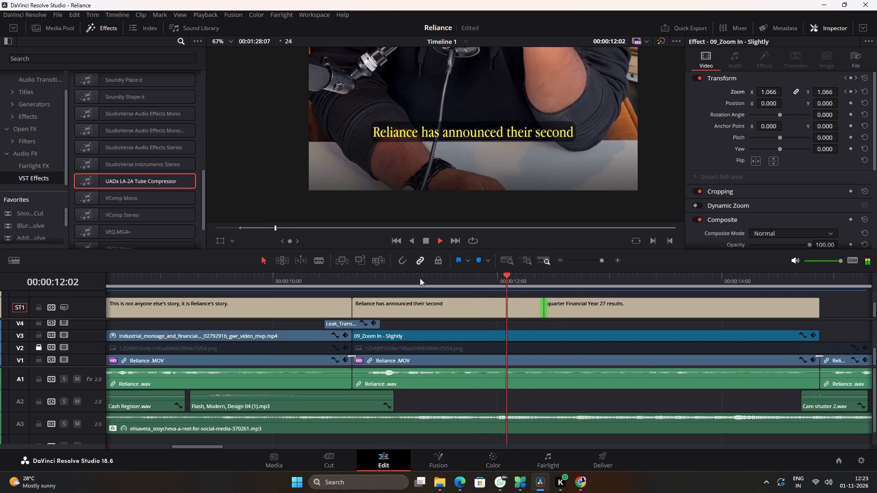
pyautogui.keyDown('ctrl'); pyautogui.scroll(-5, 571, 310); pyautogui.keyUp('ctrl')
pyautogui.keyDown('ctrl'); pyautogui.scroll(-2, 612, 328); pyautogui.keyUp('ctrl')
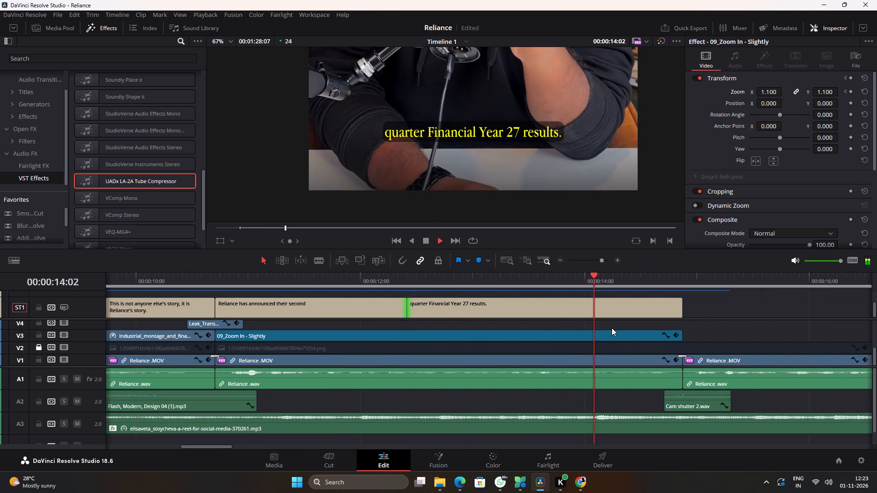
pyautogui.keyDown('ctrl'); pyautogui.scroll(-4, 612, 328); pyautogui.keyUp('ctrl')
pyautogui.press('space')
# Mark In at 00:00:14:21, and start the "This is a record performance in the company's history." caption there, extending it to about 00:00:18:06.
pyautogui.click(516, 283)
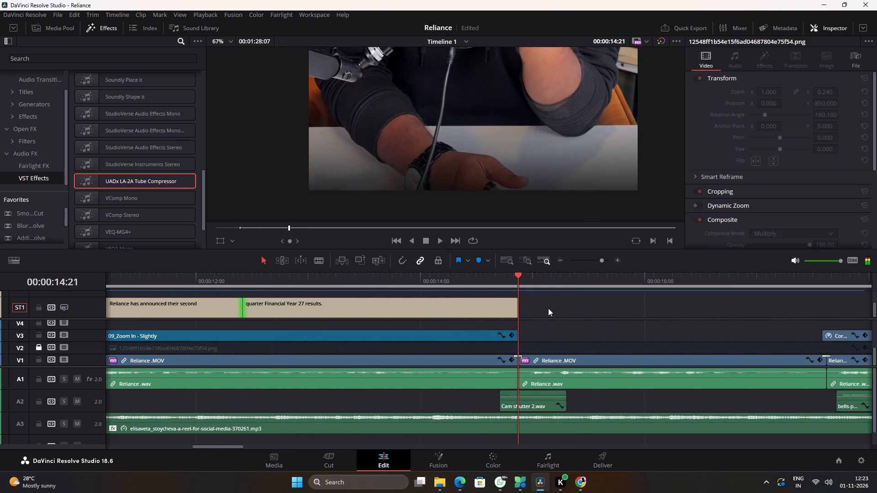
pyautogui.keyDown('alt'); pyautogui.scroll(-14, 551, 312); pyautogui.keyUp('alt')
pyautogui.keyDown('alt'); pyautogui.scroll(4, 627, 320); pyautogui.keyUp('alt')
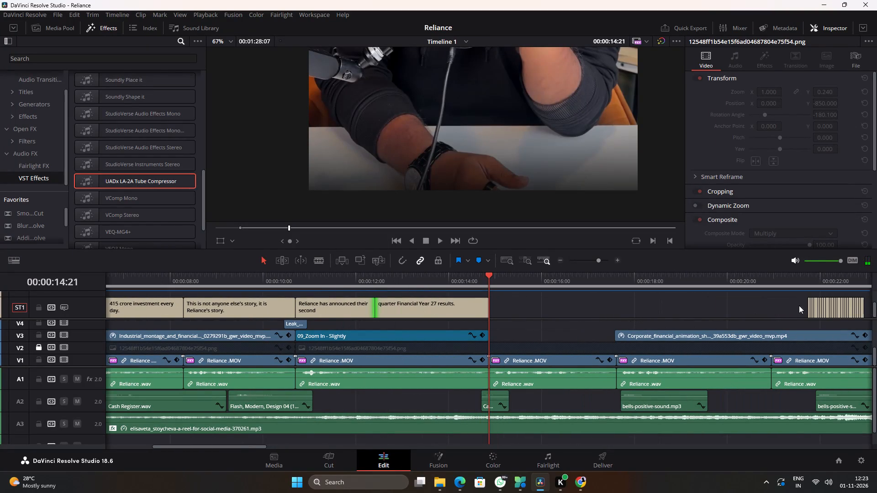
pyautogui.moveTo(809, 308); pyautogui.dragTo(592, 309)
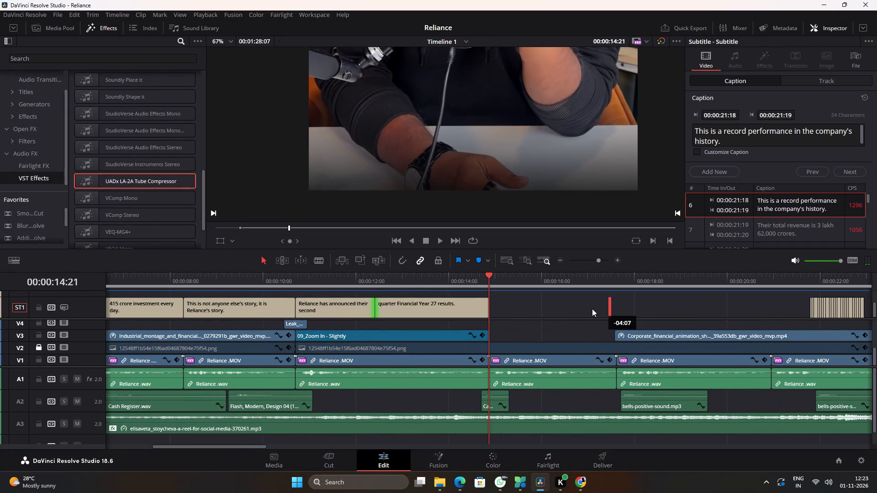
pyautogui.moveTo(592, 309); pyautogui.dragTo(515, 311)
pyautogui.press('i')
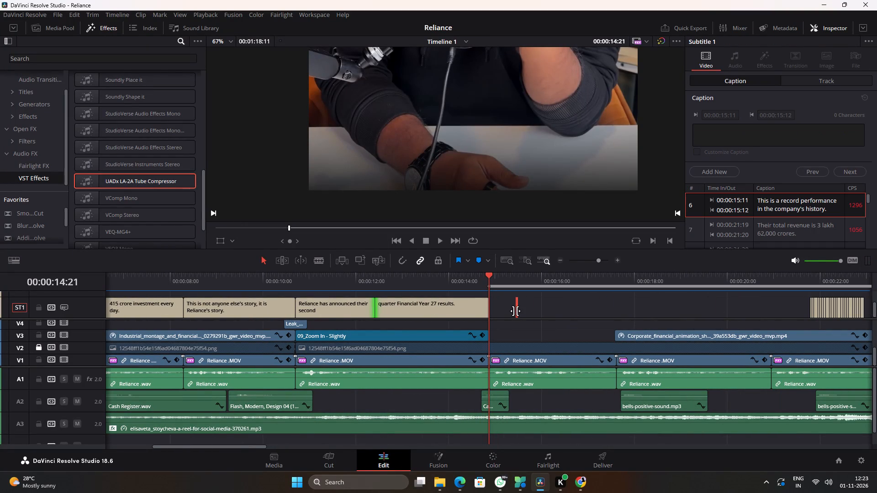
pyautogui.keyDown('alt'); pyautogui.scroll(9, 515, 318); pyautogui.keyUp('alt')
pyautogui.moveTo(555, 308); pyautogui.dragTo(762, 308)
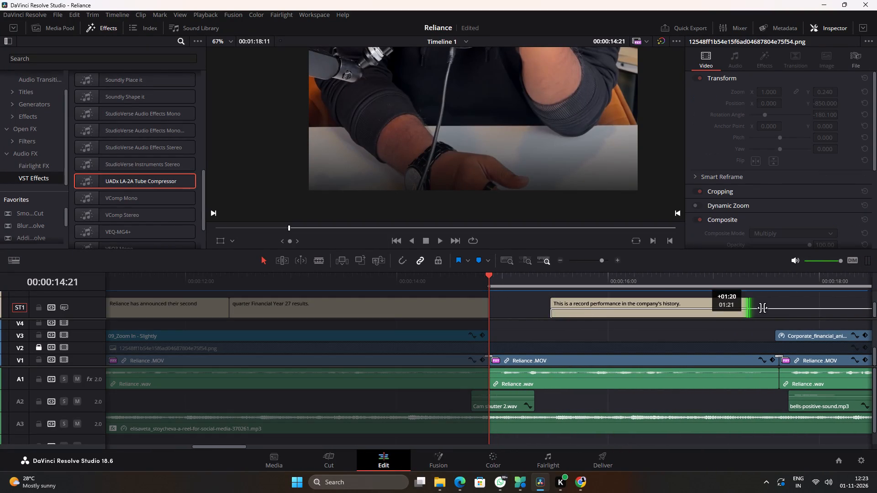
pyautogui.moveTo(762, 308); pyautogui.dragTo(790, 308)
pyautogui.moveTo(671, 310); pyautogui.dragTo(608, 311)
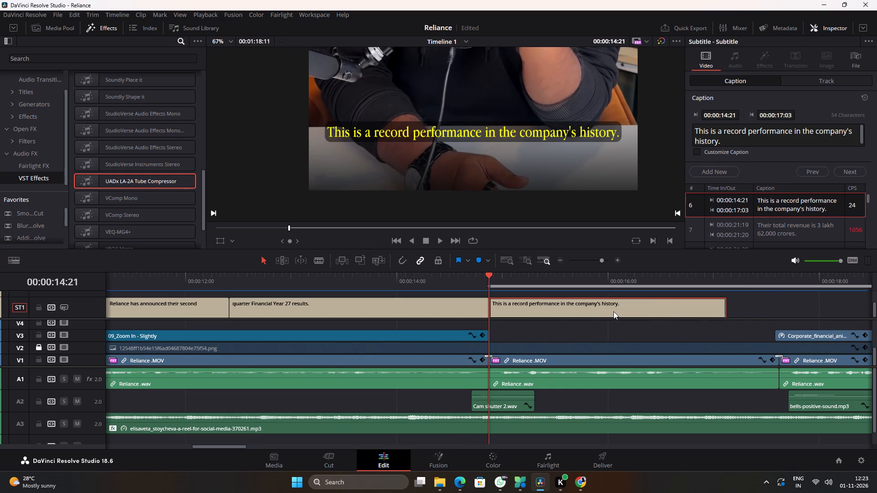
pyautogui.moveTo(726, 307); pyautogui.dragTo(847, 307)
# Play on to the video cut at 00:00:17:15, mark In, and trim the end of the "This is a record performance" caption there.
pyautogui.press('space')
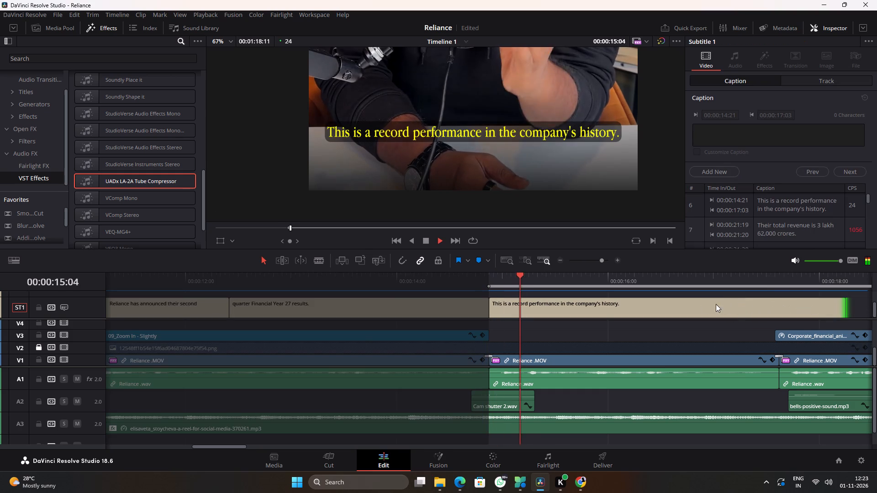
pyautogui.keyDown('ctrl'); pyautogui.scroll(-10, 695, 306); pyautogui.keyUp('ctrl')
pyautogui.keyDown('alt'); pyautogui.scroll(5, 562, 313); pyautogui.keyUp('alt')
pyautogui.keyDown('ctrl'); pyautogui.scroll(-5, 657, 305); pyautogui.keyUp('ctrl')
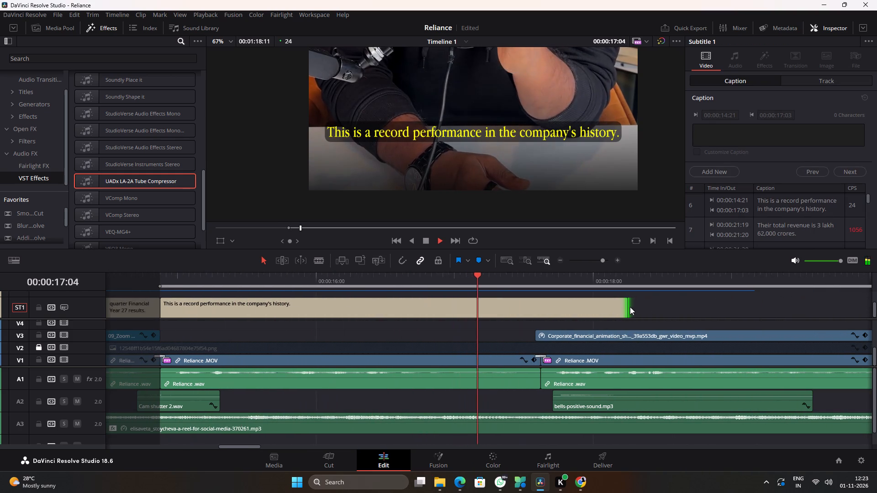
pyautogui.press('space')
pyautogui.click(543, 285)
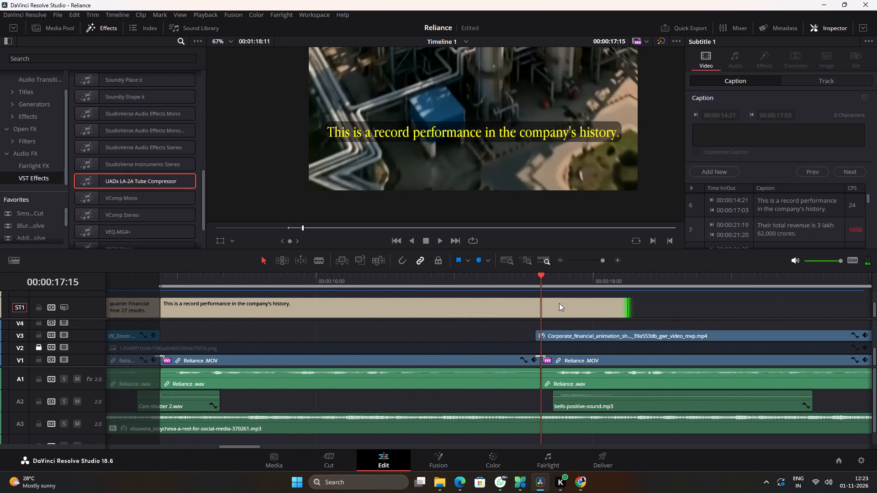
pyautogui.press('i')
pyautogui.click(562, 304)
pyautogui.hotkey('shift', '}')
pyautogui.click(583, 309)
# Move the "Their total revenue is 3 lakh 62,000 crores." caption to start at 00:00:17:15, and extend it to about 00:00:21:11.
pyautogui.keyDown('alt'); pyautogui.scroll(-3, 599, 312); pyautogui.keyUp('alt')
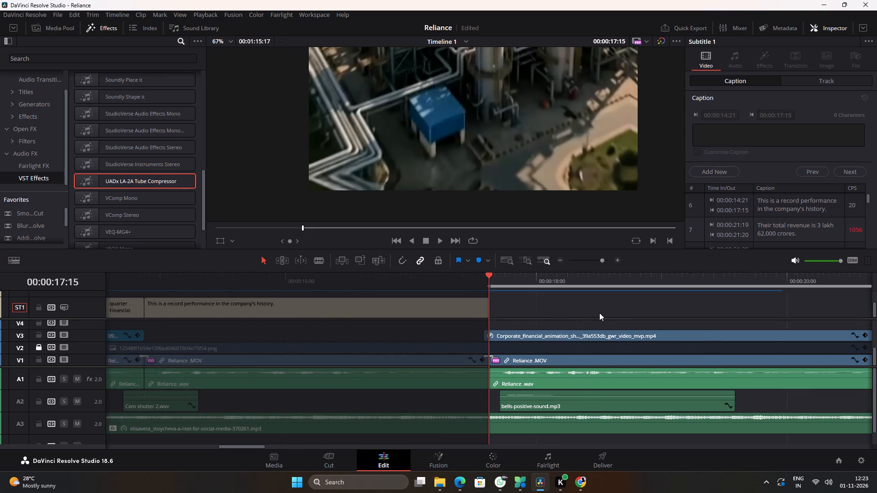
pyautogui.keyDown('alt'); pyautogui.scroll(-11, 599, 313); pyautogui.keyUp('alt')
pyautogui.keyDown('alt'); pyautogui.scroll(4, 677, 313); pyautogui.keyUp('alt')
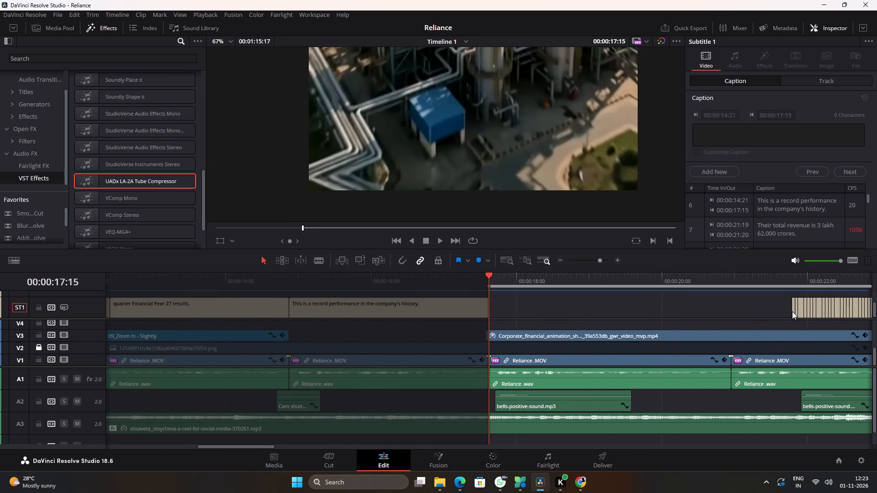
pyautogui.moveTo(793, 311); pyautogui.dragTo(561, 315)
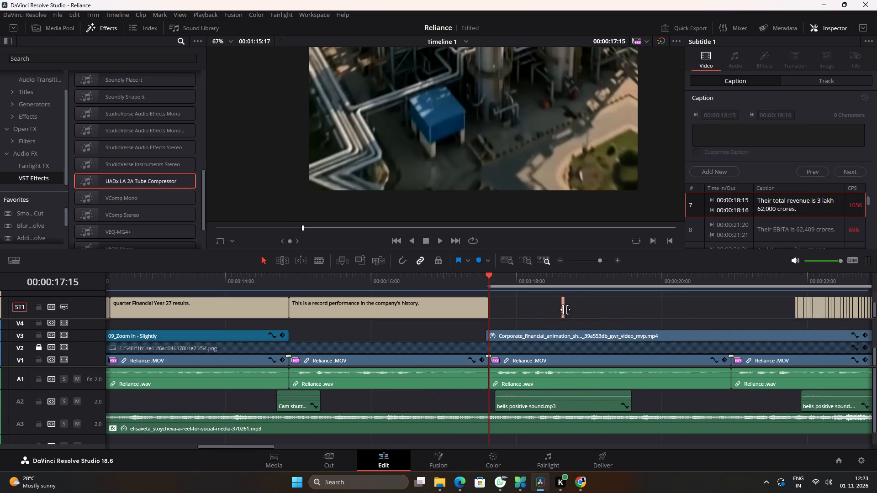
pyautogui.moveTo(565, 308); pyautogui.dragTo(740, 306)
pyautogui.moveTo(660, 310); pyautogui.dragTo(587, 312)
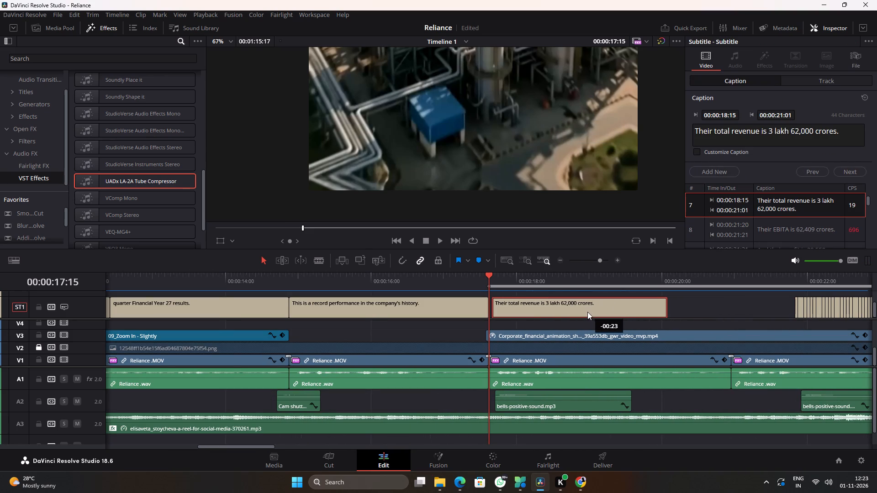
pyautogui.moveTo(587, 312); pyautogui.dragTo(586, 312)
pyautogui.keyDown('alt'); pyautogui.scroll(9, 591, 311); pyautogui.keyUp('alt')
pyautogui.keyDown('ctrl'); pyautogui.scroll(-5, 685, 315); pyautogui.keyUp('ctrl')
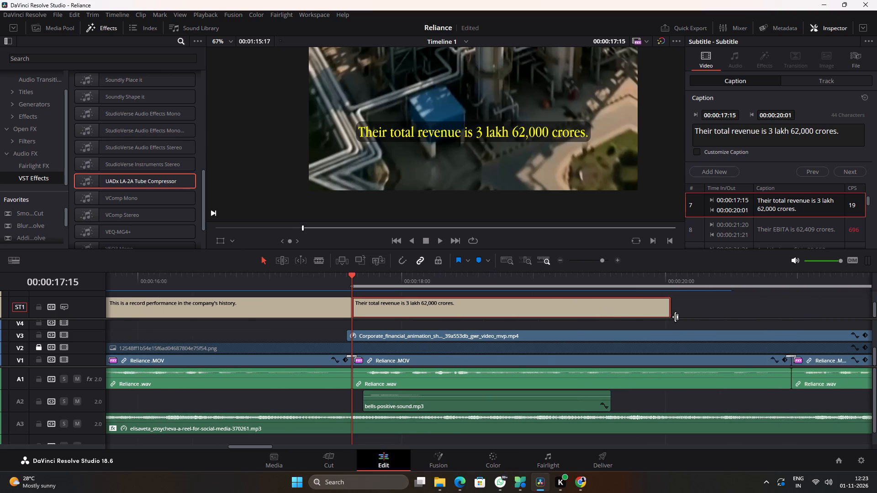
pyautogui.keyDown('ctrl'); pyautogui.scroll(-7, 675, 317); pyautogui.keyUp('ctrl')
pyautogui.moveTo(530, 308); pyautogui.dragTo(726, 309)
# Play on to 00:00:20:23, place "Their EBITA is 62,409 crores." there over the revenue caption's tail, and extend it to about 00:00:21:17.
pyautogui.press('space')
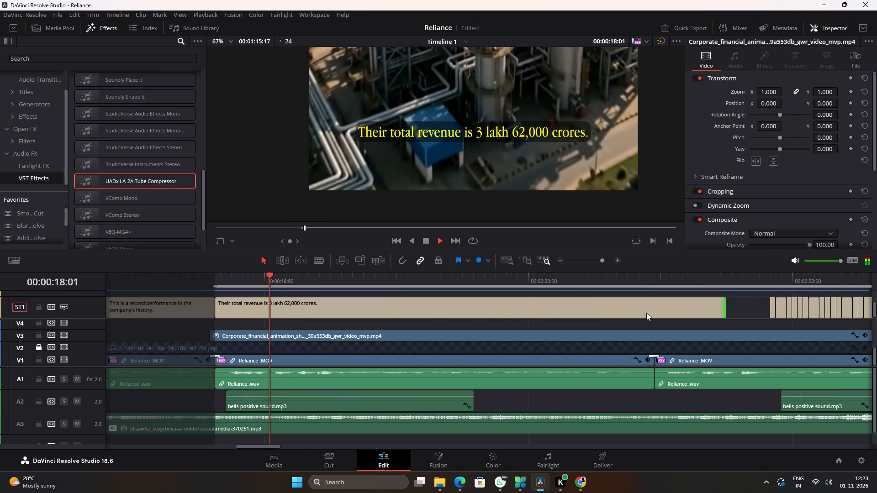
pyautogui.keyDown('ctrl'); pyautogui.scroll(-4, 631, 314); pyautogui.keyUp('ctrl')
pyautogui.keyDown('alt'); pyautogui.scroll(5, 549, 320); pyautogui.keyUp('alt')
pyautogui.keyDown('ctrl'); pyautogui.scroll(-5, 633, 319); pyautogui.keyUp('ctrl')
pyautogui.keyDown('ctrl'); pyautogui.scroll(-9, 677, 322); pyautogui.keyUp('ctrl')
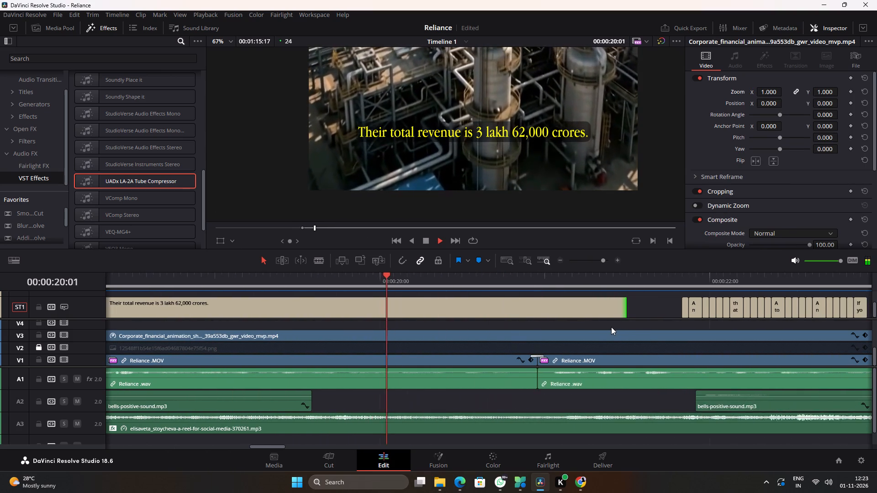
pyautogui.keyDown('ctrl'); pyautogui.scroll(-4, 611, 327); pyautogui.keyUp('ctrl')
pyautogui.press('space')
pyautogui.click(602, 311)
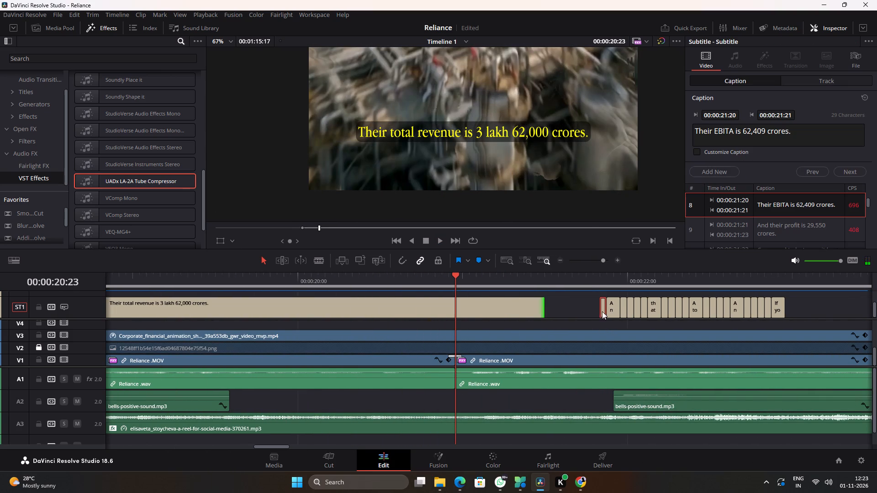
pyautogui.moveTo(599, 308); pyautogui.dragTo(470, 309)
pyautogui.moveTo(575, 304); pyautogui.dragTo(497, 305)
pyautogui.moveTo(500, 304); pyautogui.dragTo(527, 307)
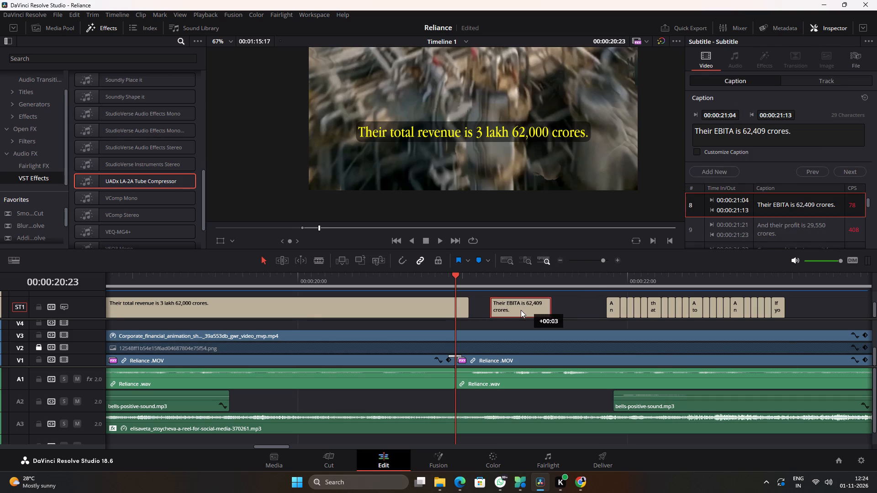
pyautogui.moveTo(522, 309); pyautogui.dragTo(485, 310)
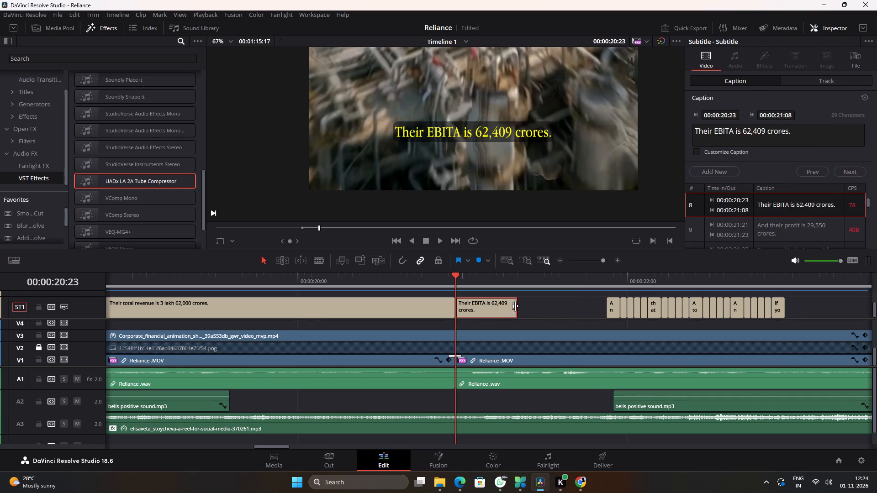
pyautogui.moveTo(515, 306); pyautogui.dragTo(579, 304)
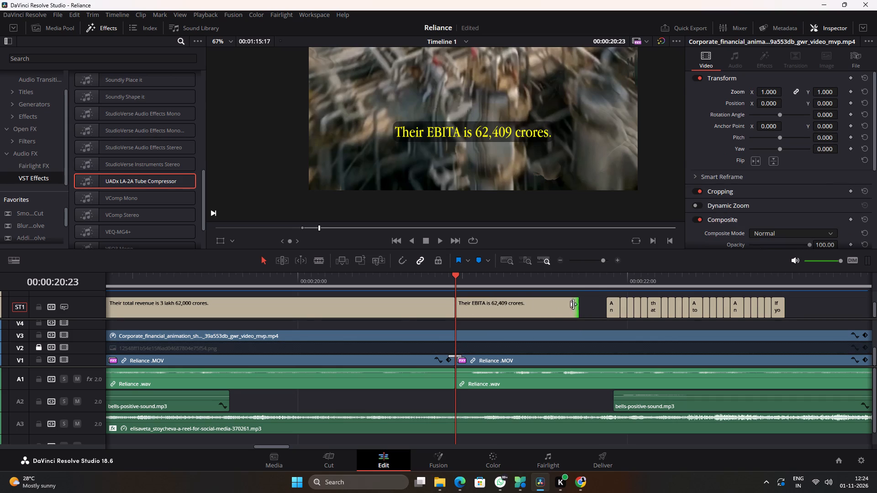
# Mark In at 00:00:20:23, and move all captions from "And their profit is 29,550 crores." onward to start at 00:00:26:12.
pyautogui.keyDown('ctrl'); pyautogui.scroll(-9, 578, 305); pyautogui.keyUp('ctrl')
pyautogui.press('i')
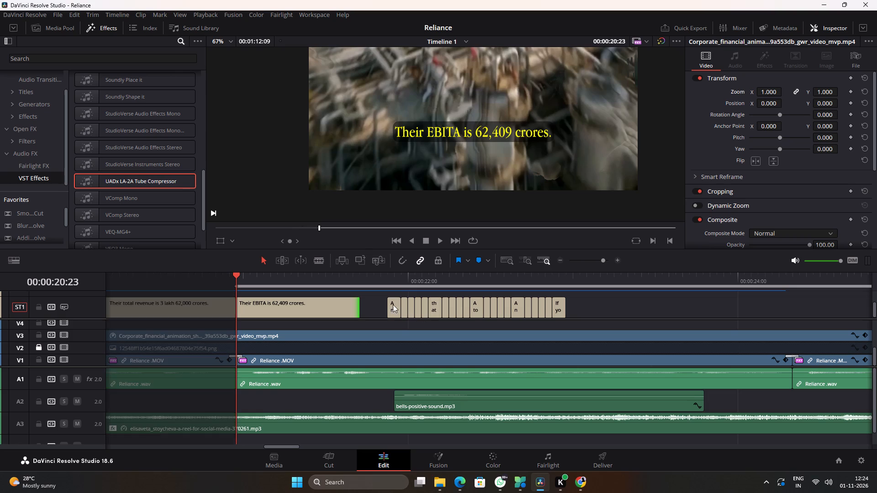
pyautogui.moveTo(379, 294); pyautogui.dragTo(577, 314)
pyautogui.keyDown('alt'); pyautogui.scroll(-11, 574, 315); pyautogui.keyUp('alt')
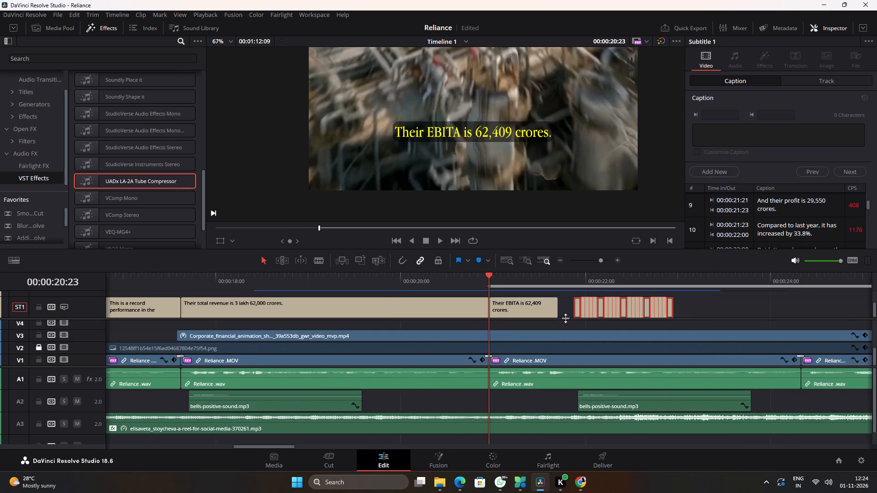
pyautogui.keyDown('alt'); pyautogui.scroll(-6, 565, 318); pyautogui.keyUp('alt')
pyautogui.moveTo(586, 312); pyautogui.dragTo(831, 307)
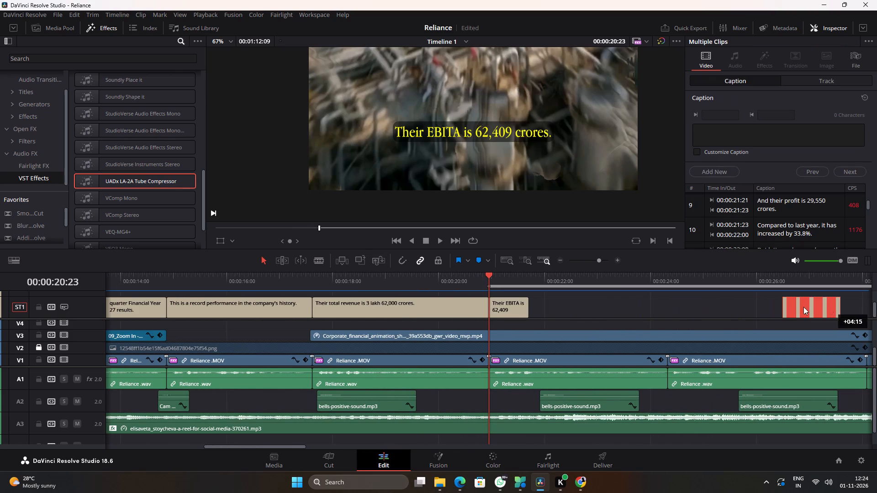
# Lengthen the "Their EBITA is 62,409 crores." caption to about 00:00:25:05 while playing on through the speech.
pyautogui.keyDown('alt'); pyautogui.scroll(9, 563, 316); pyautogui.keyUp('alt')
pyautogui.moveTo(569, 305); pyautogui.dragTo(855, 304)
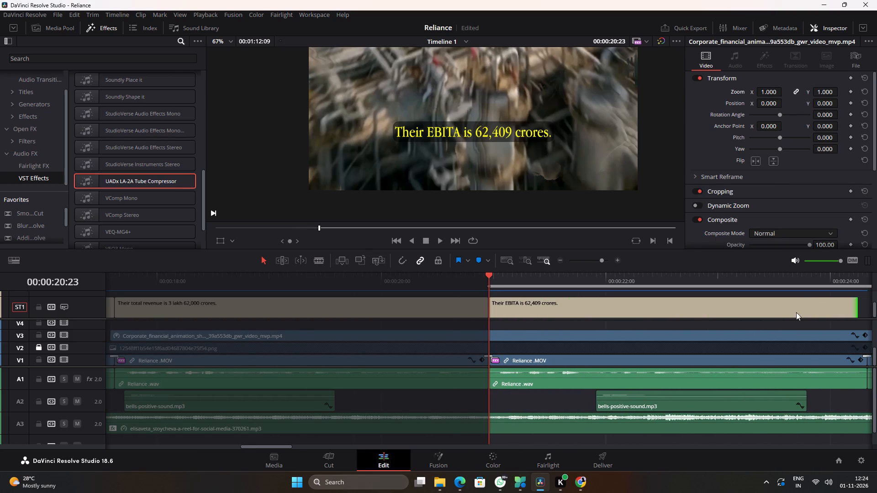
pyautogui.keyDown('ctrl'); pyautogui.scroll(-6, 787, 315); pyautogui.keyUp('ctrl')
pyautogui.press('space')
pyautogui.keyDown('ctrl'); pyautogui.scroll(-9, 647, 309); pyautogui.keyUp('ctrl')
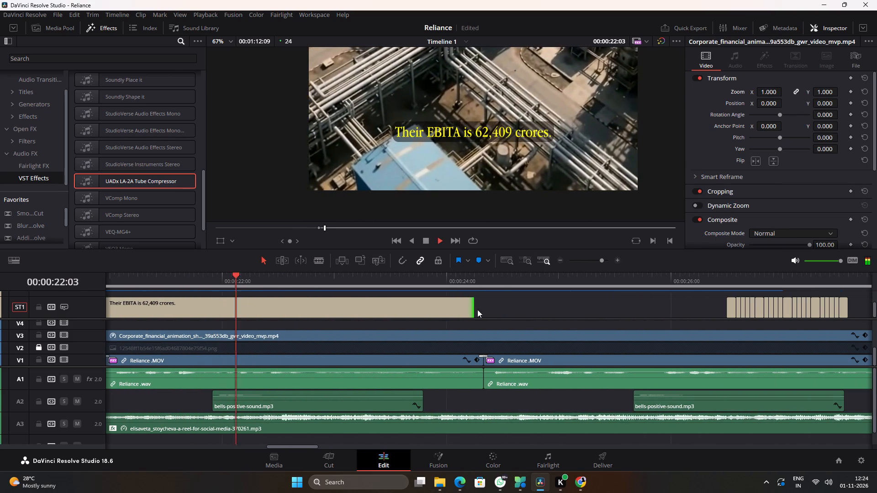
pyautogui.moveTo(471, 306); pyautogui.dragTo(583, 309)
pyautogui.keyDown('ctrl'); pyautogui.scroll(-3, 565, 310); pyautogui.keyUp('ctrl')
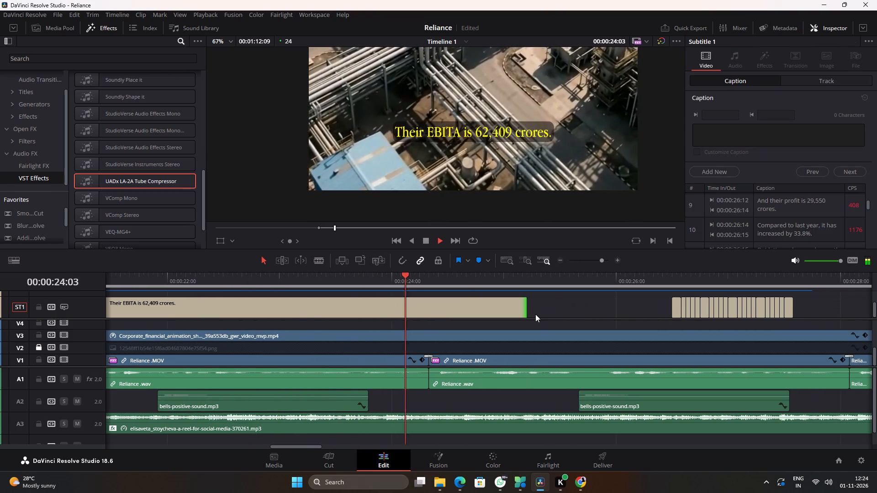
# Mark In at 00:00:24:08, place "And their profit is 29,550 crores." there over the EBITA caption's tail, and extend it to about 00:00:26:10.
pyautogui.press('space')
pyautogui.press('i')
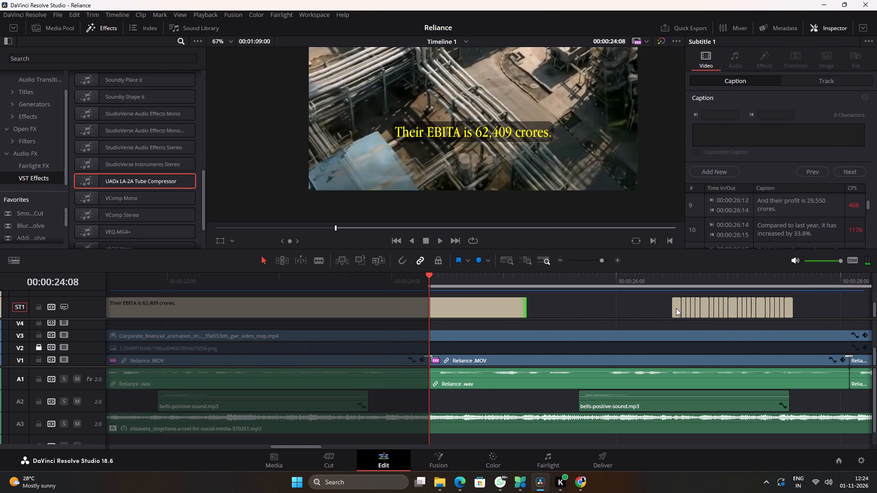
pyautogui.moveTo(676, 308); pyautogui.dragTo(561, 312)
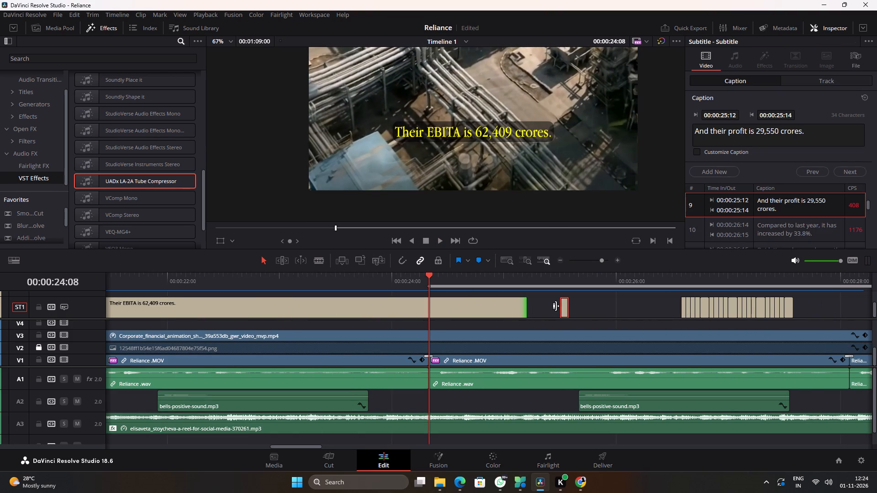
pyautogui.moveTo(559, 306); pyautogui.dragTo(423, 307)
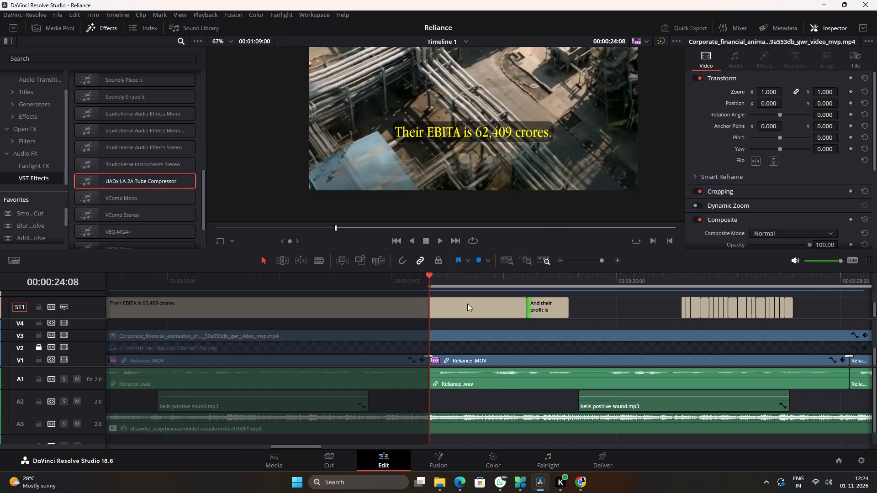
pyautogui.moveTo(566, 306); pyautogui.dragTo(658, 306)
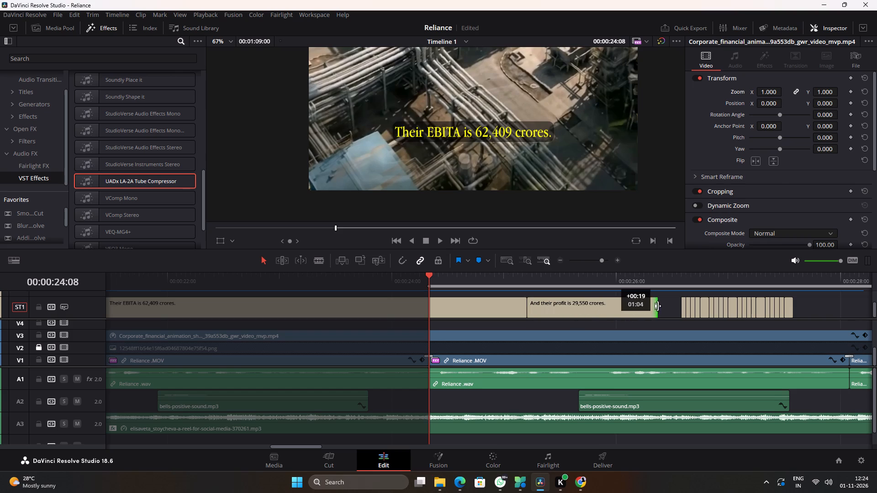
pyautogui.moveTo(658, 306); pyautogui.dragTo(655, 307)
pyautogui.moveTo(598, 307); pyautogui.dragTo(535, 310)
pyautogui.moveTo(549, 305); pyautogui.dragTo(512, 308)
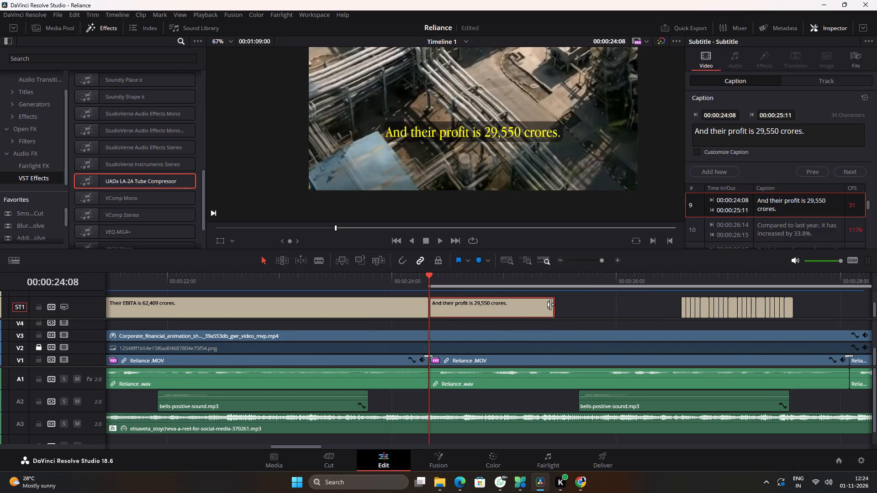
pyautogui.moveTo(551, 305); pyautogui.dragTo(662, 309)
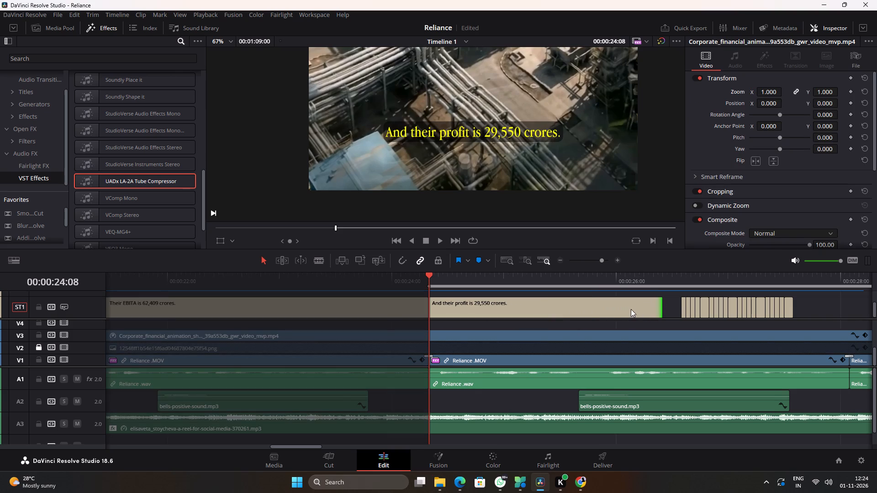
# Play on to 00:00:28:02, and move all captions from "Compared to last year, it has increased by 33.8%." onward to start at 00:00:30:14.
pyautogui.press('space')
pyautogui.keyDown('ctrl'); pyautogui.scroll(-5, 624, 307); pyautogui.keyUp('ctrl')
pyautogui.keyDown('alt'); pyautogui.scroll(9, 561, 312); pyautogui.keyUp('alt')
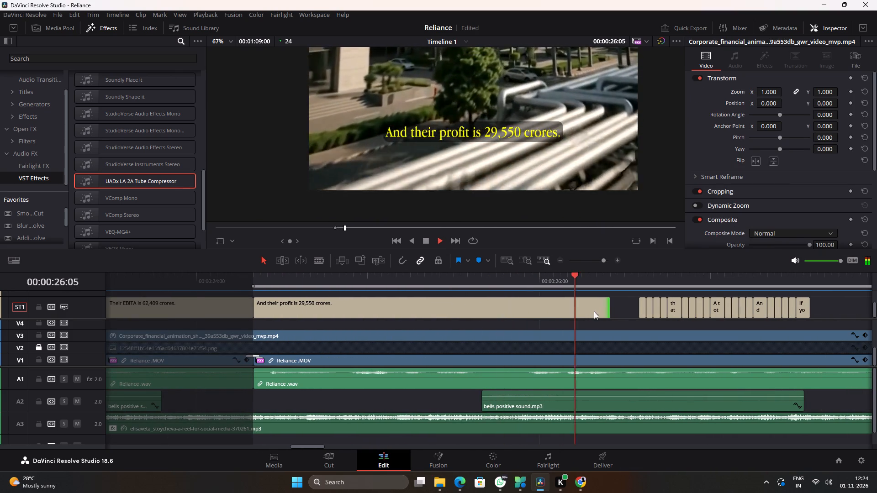
pyautogui.keyDown('ctrl'); pyautogui.scroll(-10, 598, 311); pyautogui.keyUp('ctrl')
pyautogui.press('space')
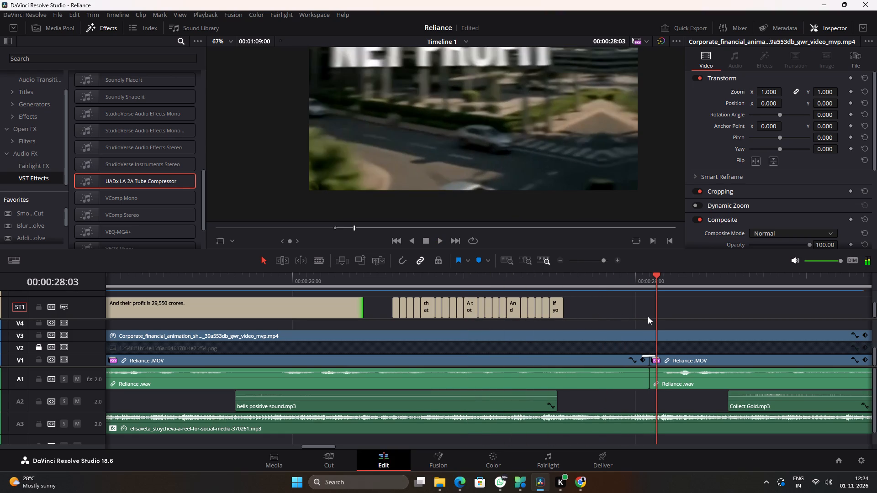
pyautogui.click(647, 280)
pyautogui.keyDown('alt'); pyautogui.scroll(-16, 656, 315); pyautogui.keyUp('alt')
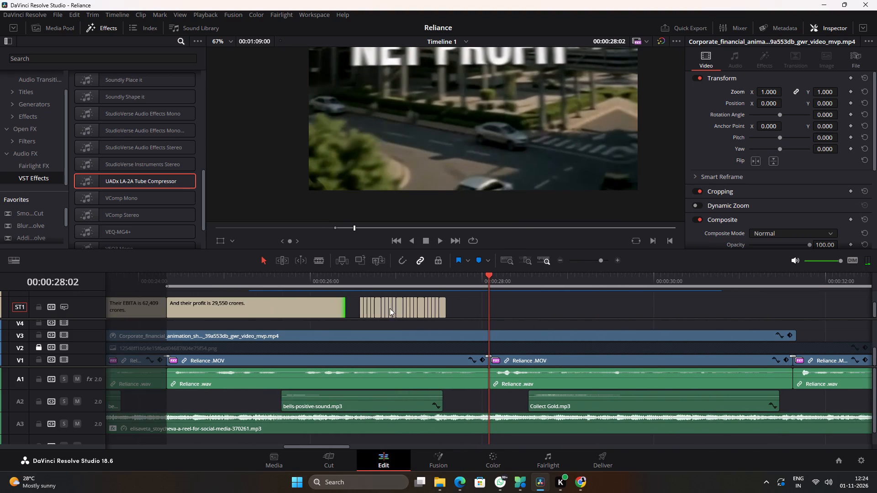
pyautogui.moveTo(354, 296); pyautogui.dragTo(478, 308)
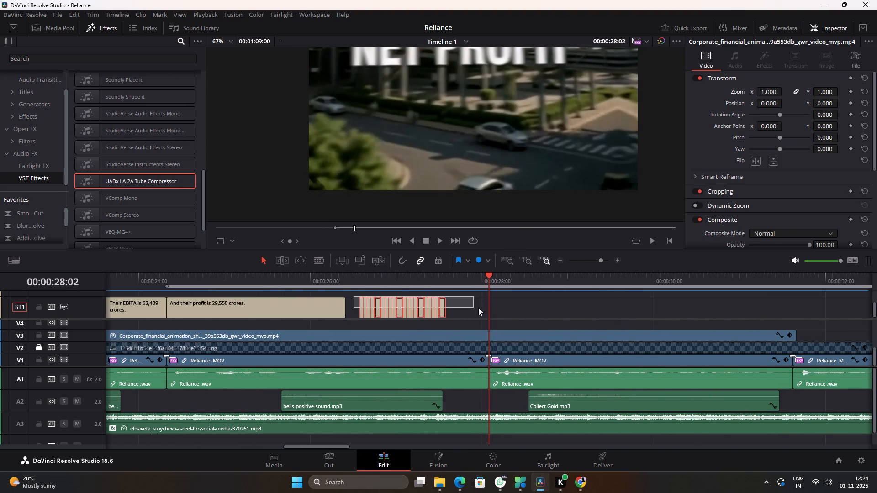
pyautogui.moveTo(478, 308); pyautogui.dragTo(478, 309)
pyautogui.moveTo(443, 310); pyautogui.dragTo(789, 308)
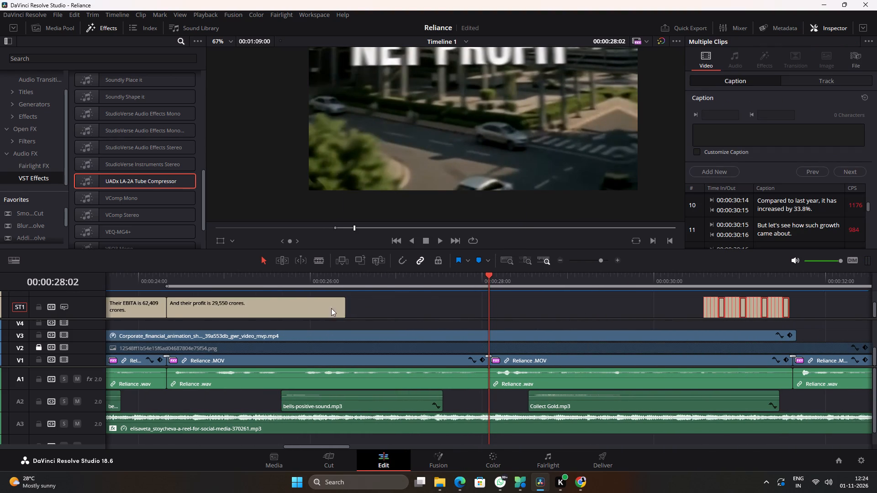
# Place "Compared to last year, it has increased by 33.8%." at 00:00:28:02 over the lengthened profit caption's tail, and extend it to 00:00:30:09.
pyautogui.moveTo(343, 310); pyautogui.dragTo(593, 309)
pyautogui.keyDown('alt'); pyautogui.scroll(3, 538, 316); pyautogui.keyUp('alt')
pyautogui.keyDown('alt'); pyautogui.scroll(3, 635, 315); pyautogui.keyUp('alt')
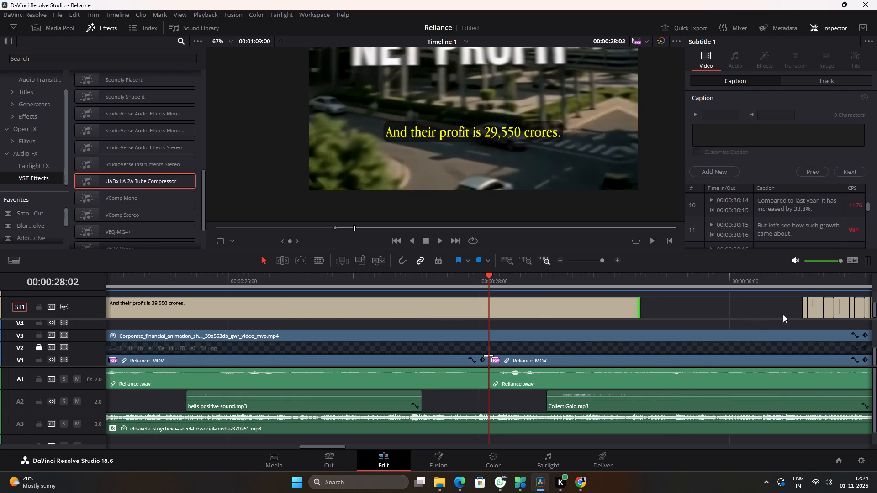
pyautogui.moveTo(805, 311); pyautogui.dragTo(674, 314)
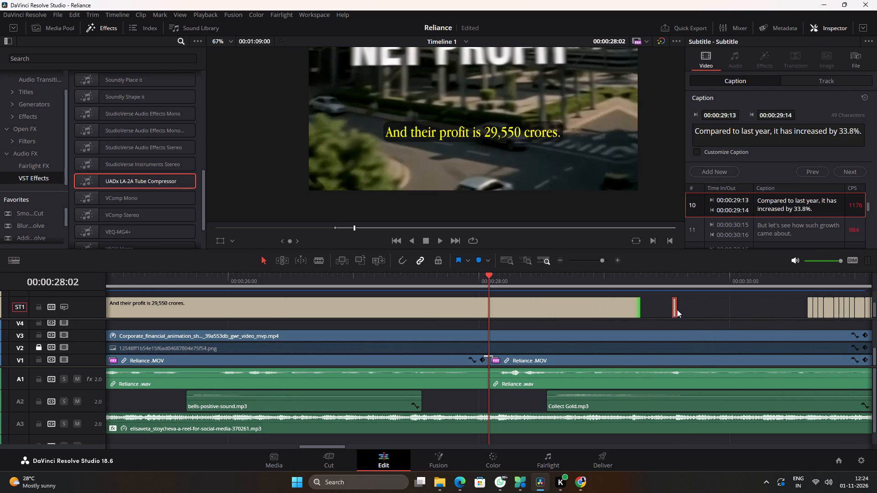
pyautogui.moveTo(671, 306); pyautogui.dragTo(581, 306)
pyautogui.moveTo(676, 306); pyautogui.dragTo(821, 306)
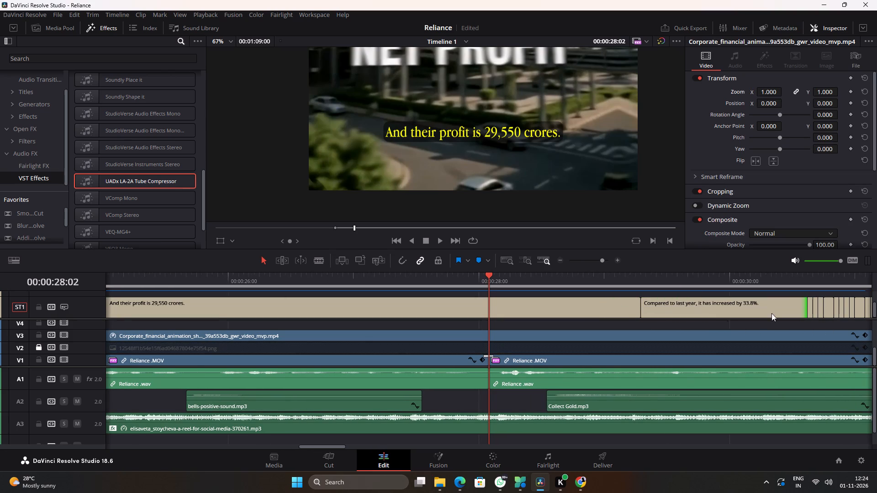
pyautogui.hotkey('ctrl', 'z')
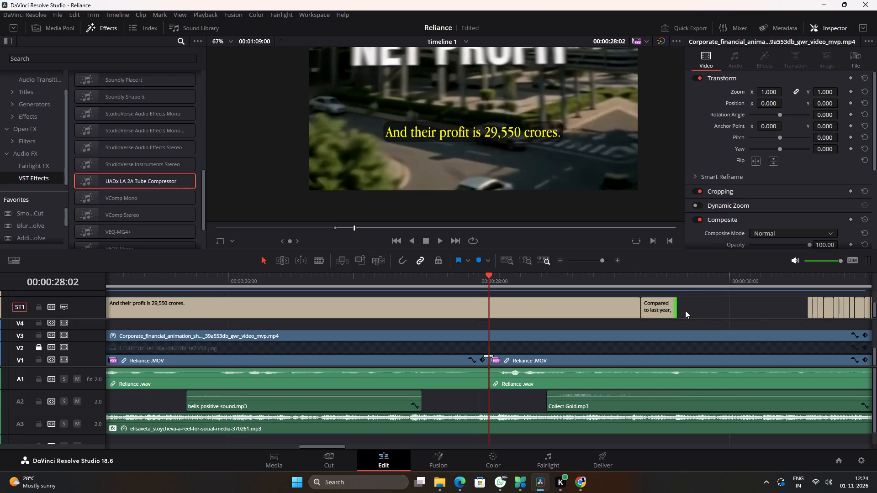
pyautogui.moveTo(677, 309); pyautogui.dragTo(774, 307)
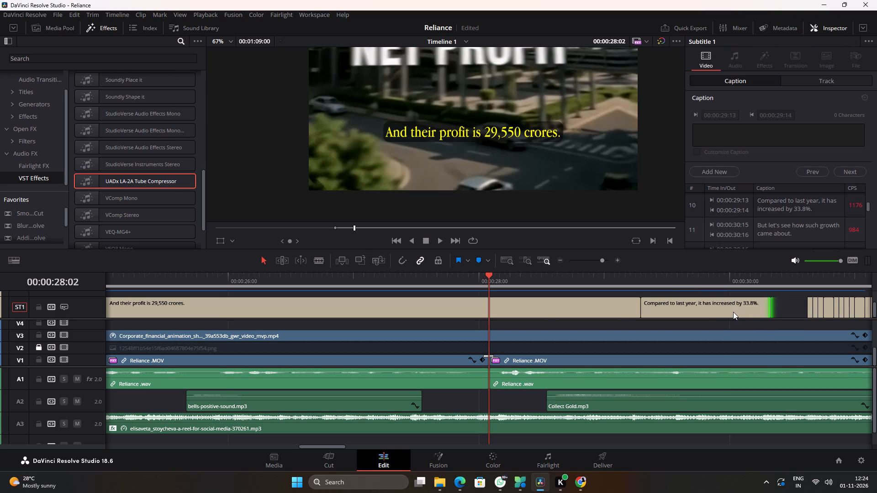
pyautogui.moveTo(733, 312); pyautogui.dragTo(634, 313)
pyautogui.moveTo(650, 308); pyautogui.dragTo(592, 310)
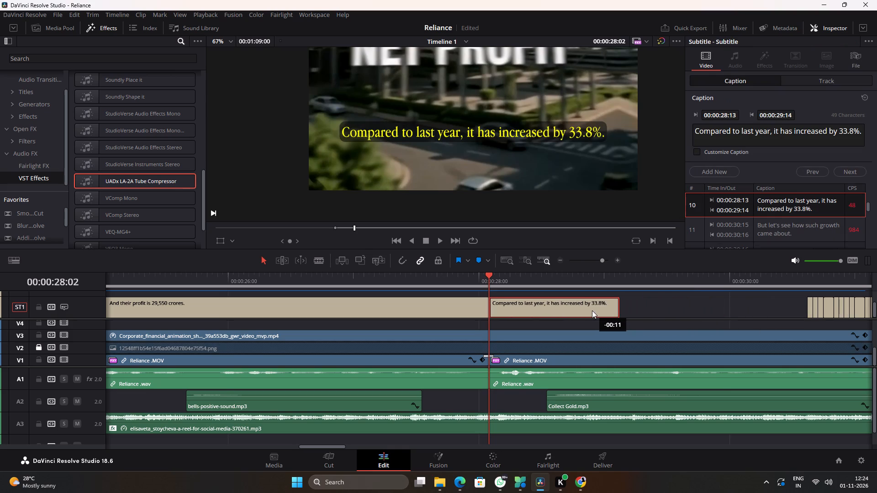
pyautogui.moveTo(592, 310); pyautogui.dragTo(591, 310)
pyautogui.moveTo(619, 309); pyautogui.dragTo(777, 309)
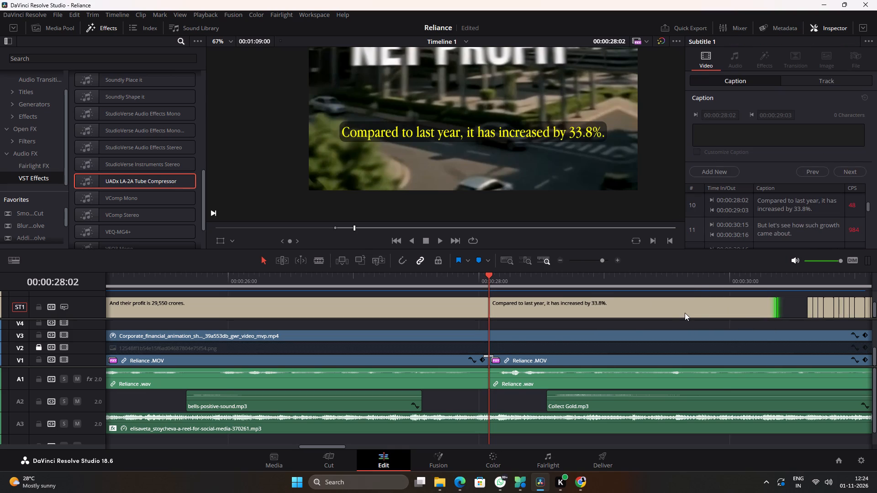
# Mark In at 00:00:28:02, play on to 00:00:31:15, and move all captions from "But let's see how such growth came about." onward to 00:00:33:20.
pyautogui.press('i')
pyautogui.press('space')
pyautogui.keyDown('ctrl'); pyautogui.scroll(-4, 605, 308); pyautogui.keyUp('ctrl')
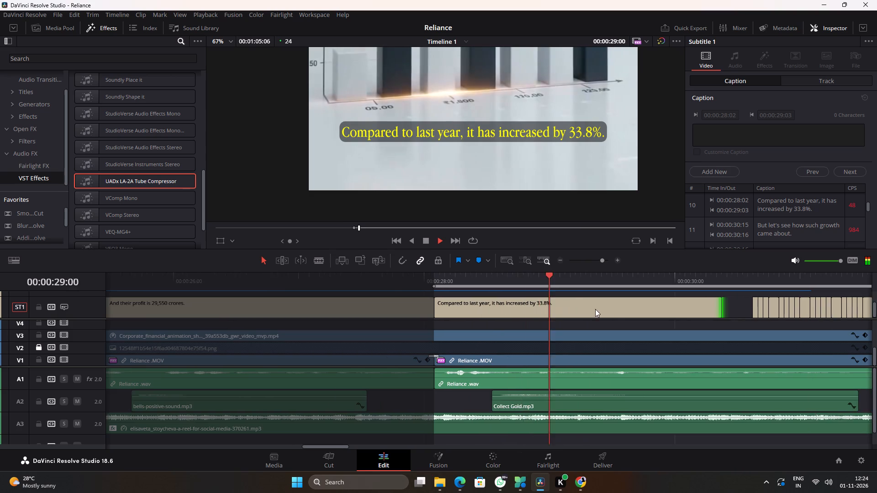
pyautogui.keyDown('ctrl'); pyautogui.scroll(-13, 595, 309); pyautogui.keyUp('ctrl')
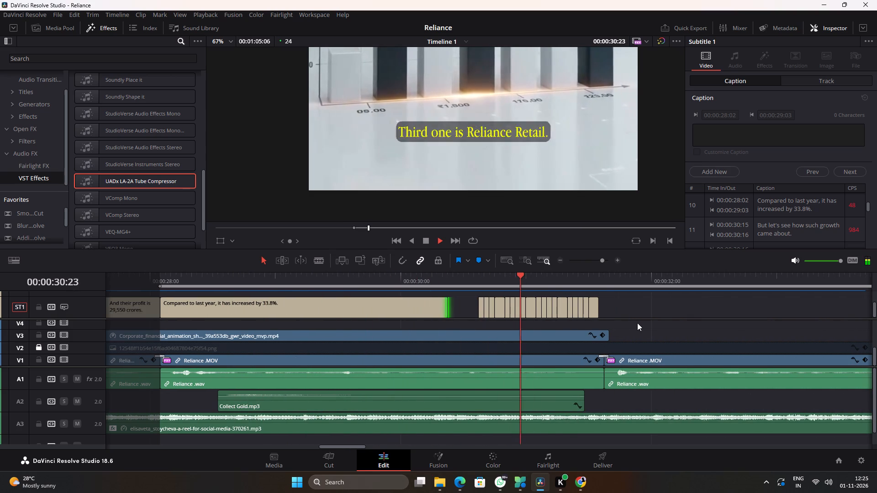
pyautogui.press('space')
pyautogui.click(607, 283)
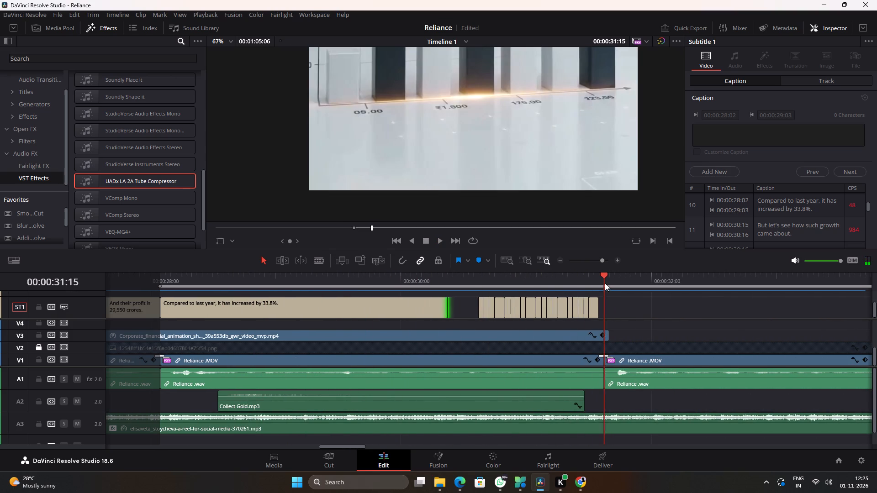
pyautogui.keyDown('alt'); pyautogui.scroll(-6, 618, 312); pyautogui.keyUp('alt')
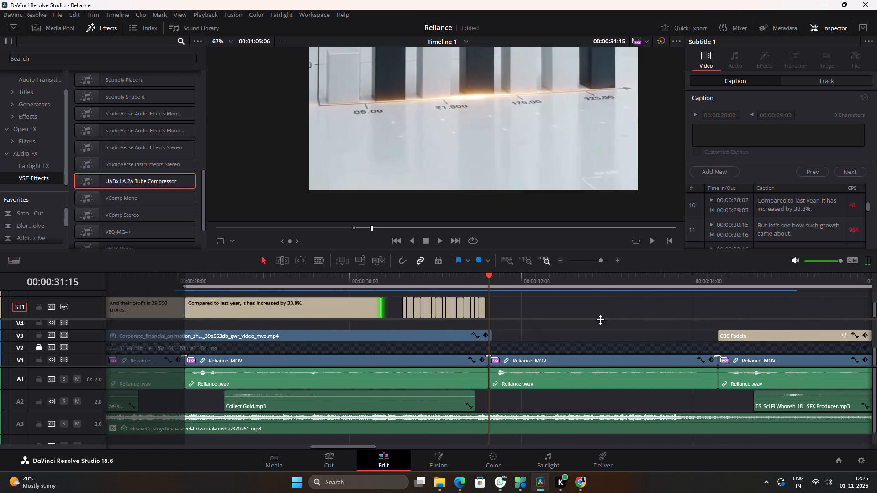
pyautogui.click(397, 299)
pyautogui.click(391, 301)
pyautogui.moveTo(390, 299); pyautogui.dragTo(437, 311)
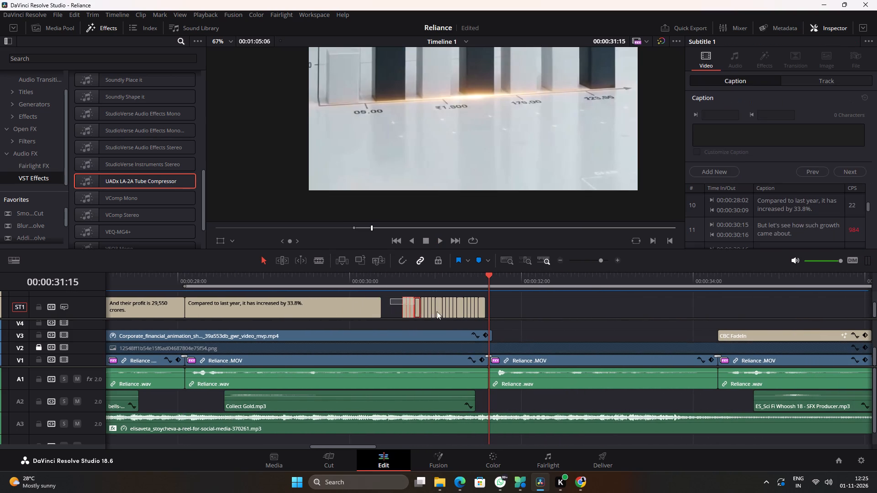
pyautogui.moveTo(437, 311); pyautogui.dragTo(506, 315)
pyautogui.moveTo(481, 310); pyautogui.dragTo(761, 309)
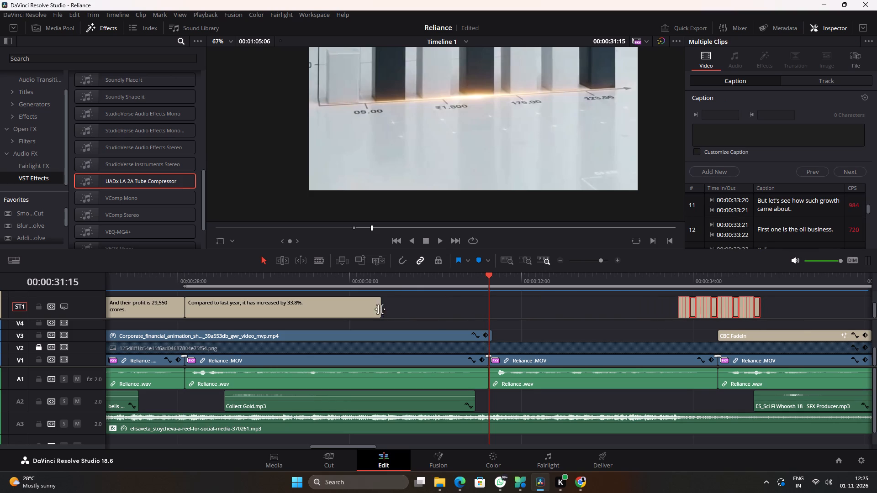
# Place "But let's see how such growth came about." over the lengthened comparison caption's tail at 00:00:31:15, mark In there, and extend it to about 00:00:33:15.
pyautogui.moveTo(376, 309); pyautogui.dragTo(549, 308)
pyautogui.keyDown('alt'); pyautogui.scroll(8, 625, 311); pyautogui.keyUp('alt')
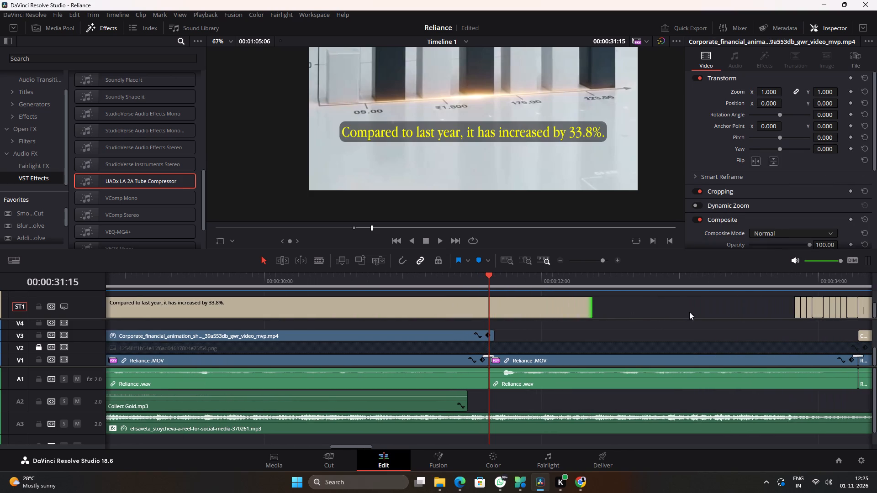
pyautogui.moveTo(797, 308); pyautogui.dragTo(622, 311)
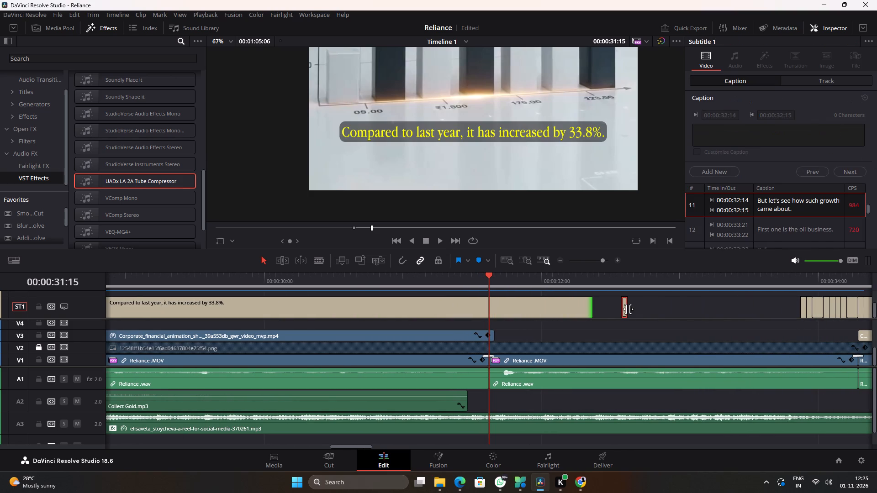
pyautogui.moveTo(628, 309); pyautogui.dragTo(760, 309)
pyautogui.moveTo(711, 313); pyautogui.dragTo(616, 312)
pyautogui.moveTo(629, 306); pyautogui.dragTo(605, 308)
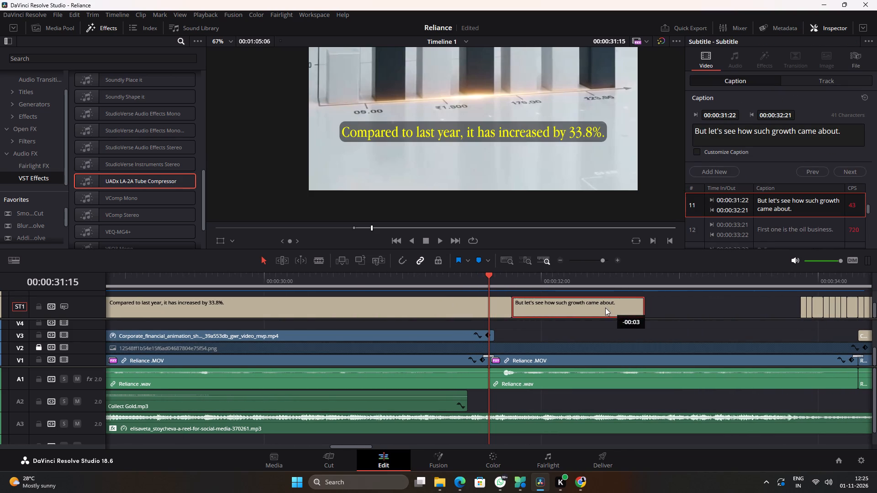
pyautogui.moveTo(605, 308); pyautogui.dragTo(586, 310)
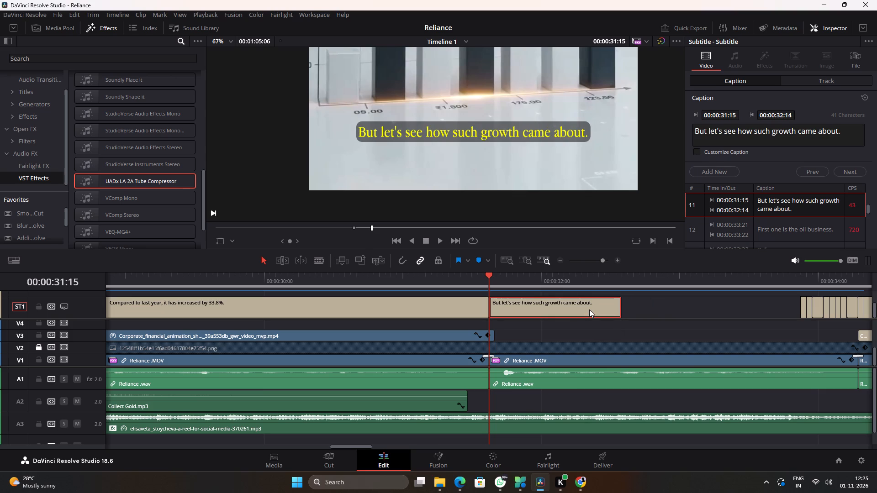
pyautogui.press('i')
pyautogui.keyDown('ctrl'); pyautogui.scroll(-11, 572, 315); pyautogui.keyUp('ctrl')
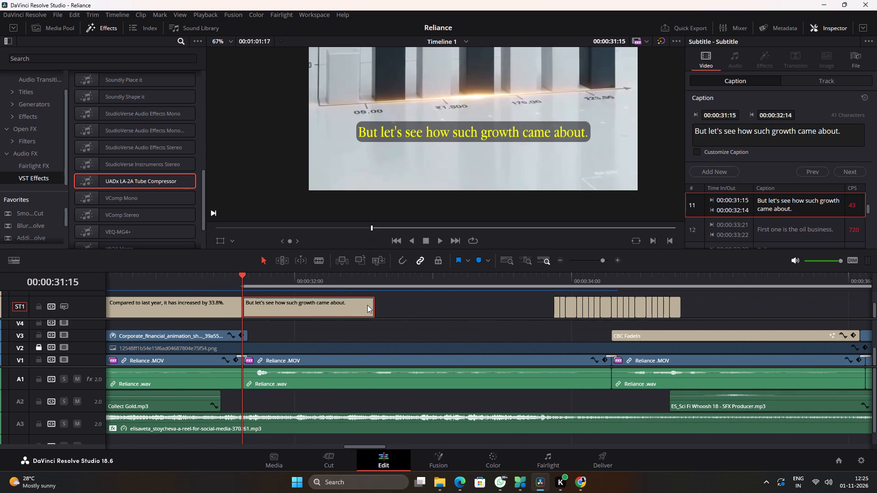
pyautogui.moveTo(372, 305); pyautogui.dragTo(522, 305)
# Play on to 00:00:34:07, and move all captions from "First one is the oil business." onward to start at 00:00:36:03.
pyautogui.press('space')
pyautogui.keyDown('ctrl'); pyautogui.scroll(-4, 488, 310); pyautogui.keyUp('ctrl')
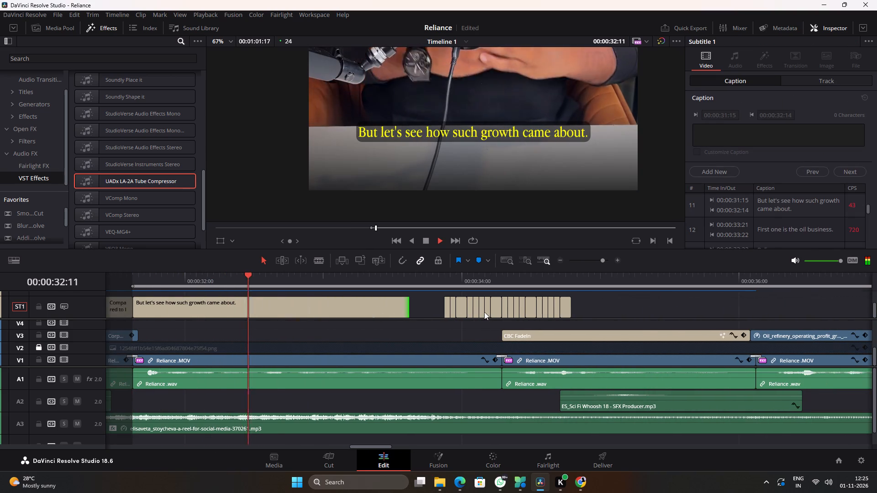
pyautogui.keyDown('ctrl'); pyautogui.scroll(-2, 485, 313); pyautogui.keyUp('ctrl')
pyautogui.press('space')
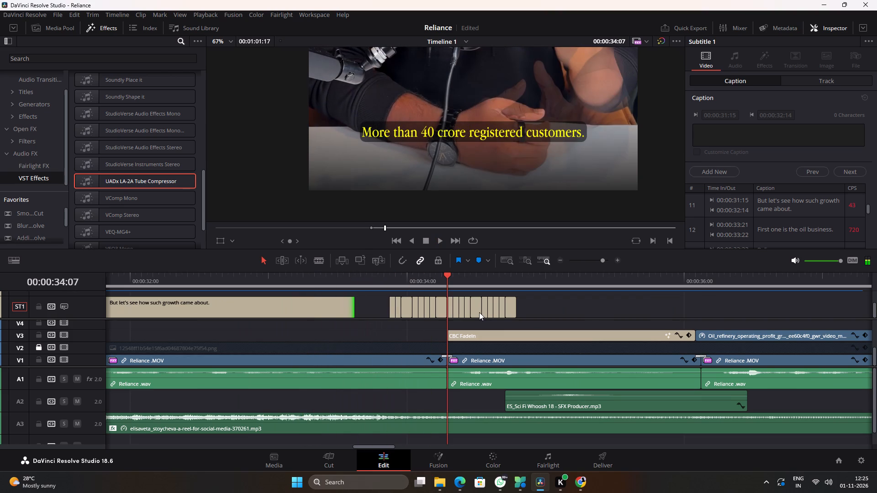
pyautogui.moveTo(375, 295); pyautogui.dragTo(574, 309)
pyautogui.moveTo(512, 307); pyautogui.dragTo(828, 298)
pyautogui.moveTo(718, 297); pyautogui.dragTo(720, 307)
# Place "First one is the oil business." from 00:00:34:07 to 00:00:35:07 over the lengthened growth caption's tail, and mark In at its start.
pyautogui.moveTo(354, 309); pyautogui.dragTo(503, 309)
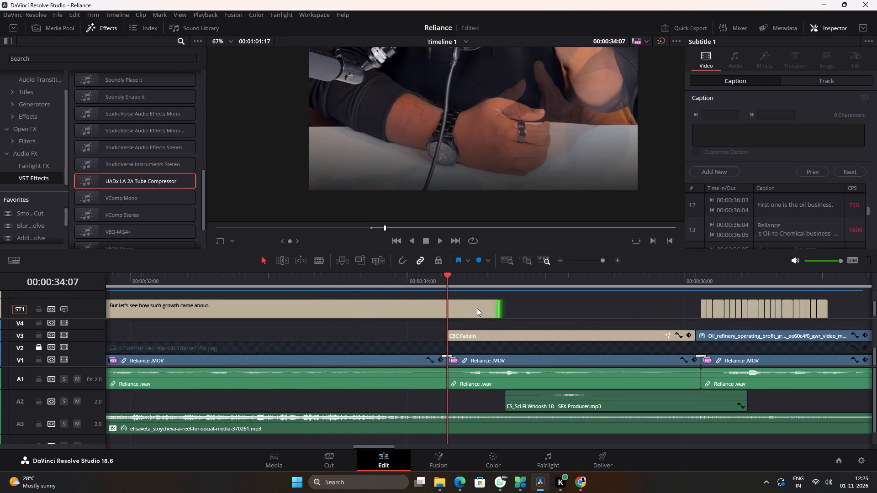
pyautogui.scroll(-5, 477, 308)
pyautogui.moveTo(703, 309); pyautogui.dragTo(615, 311)
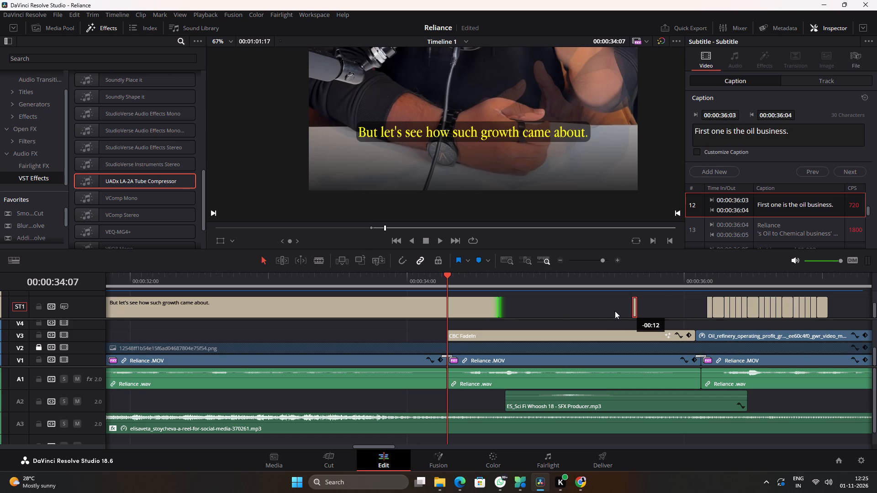
pyautogui.moveTo(615, 311); pyautogui.dragTo(553, 312)
pyautogui.moveTo(563, 308); pyautogui.dragTo(697, 308)
pyautogui.moveTo(644, 309); pyautogui.dragTo(625, 309)
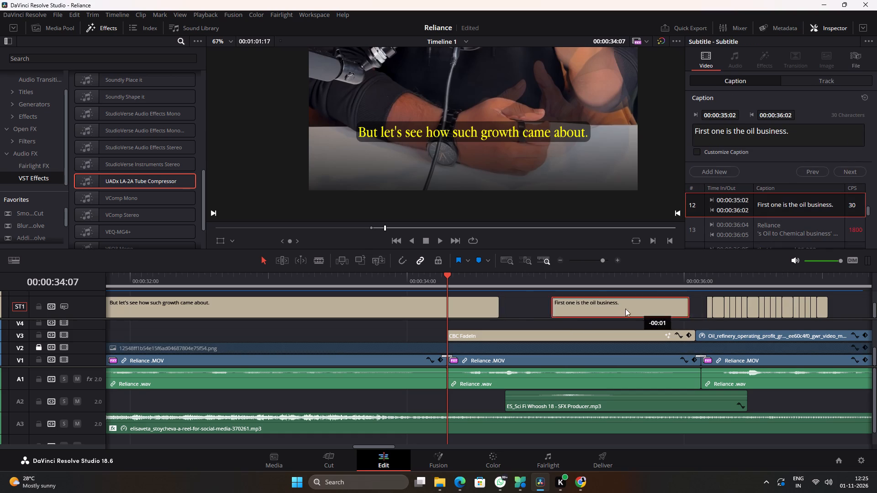
pyautogui.moveTo(625, 309); pyautogui.dragTo(532, 311)
pyautogui.press('i')
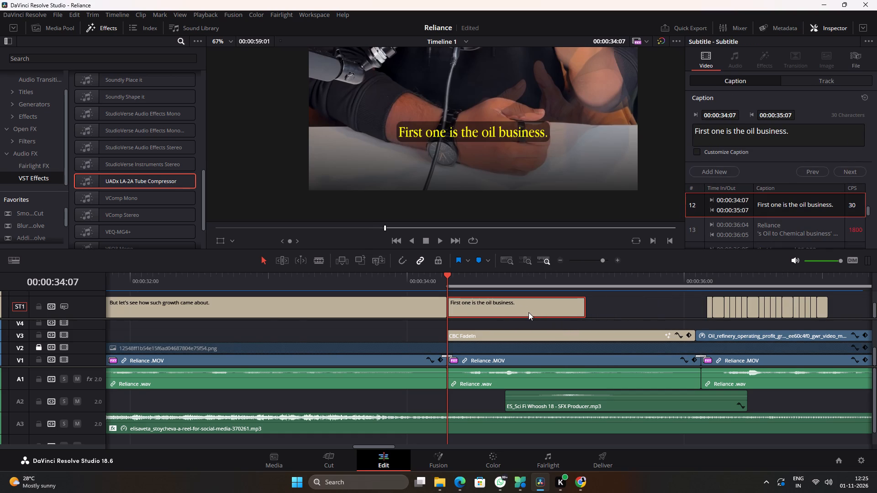
# Play on to 00:00:36:03, extend "First one is the oil business." to end there, and mark In at that point.
pyautogui.keyDown('ctrl'); pyautogui.scroll(-7, 549, 314); pyautogui.keyUp('ctrl')
pyautogui.press('space')
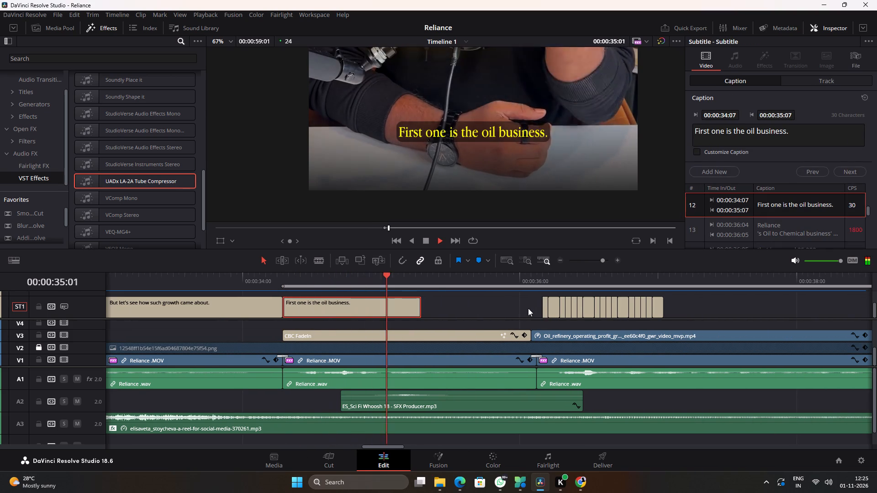
pyautogui.scroll(-5, 527, 308)
pyautogui.press('space')
pyautogui.click(538, 285)
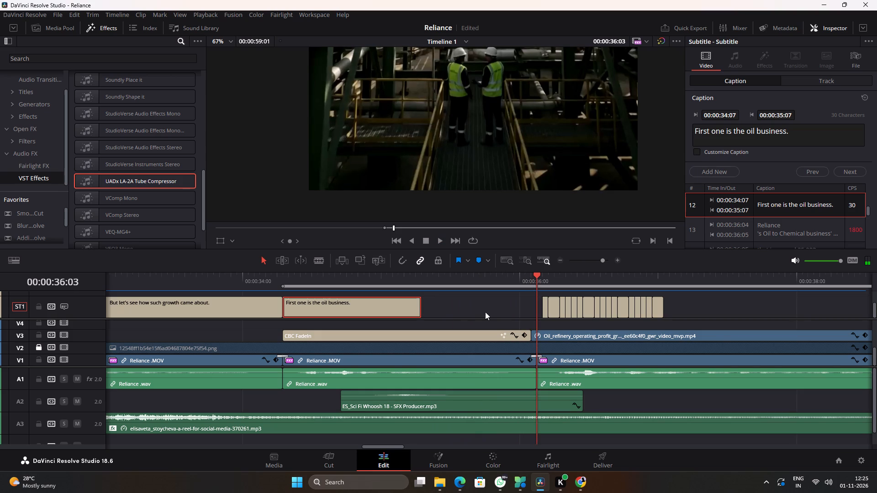
pyautogui.moveTo(415, 305); pyautogui.dragTo(534, 325)
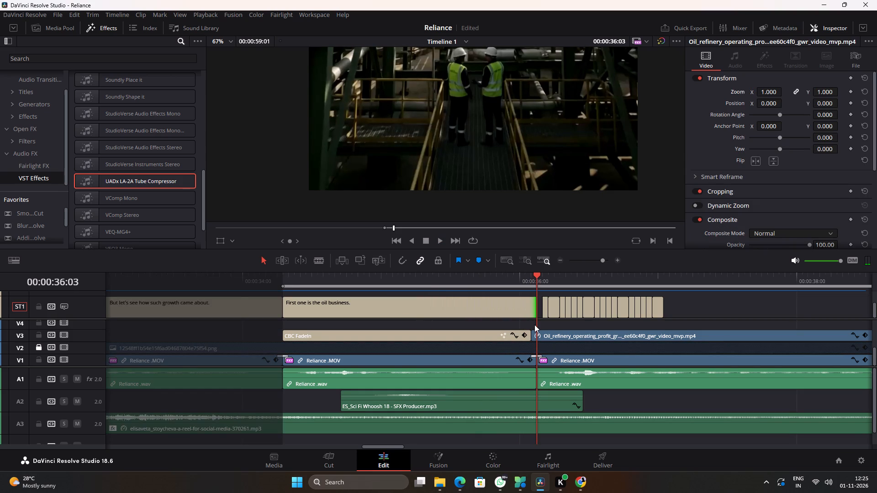
pyautogui.press('i')
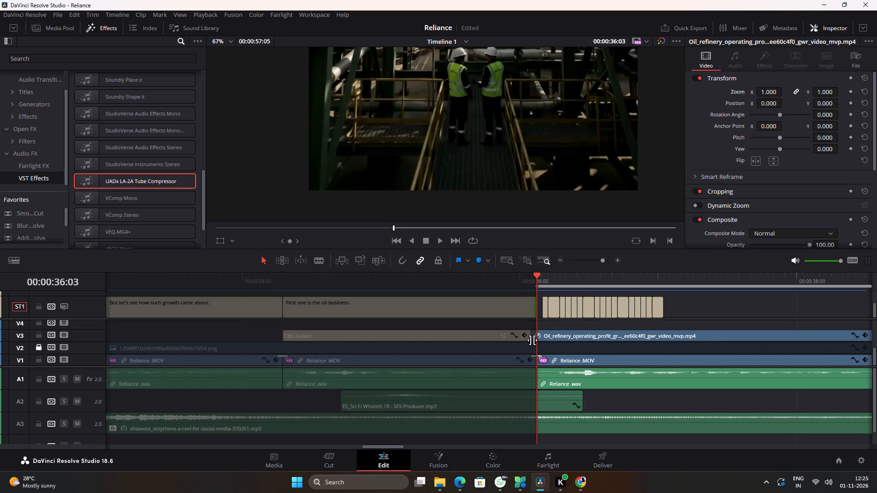
# Move all captions from "that is around 25,203 crore rupees." onward to start at 00:00:38:16.
pyautogui.keyDown('ctrl'); pyautogui.scroll(-4, 534, 341); pyautogui.keyUp('ctrl')
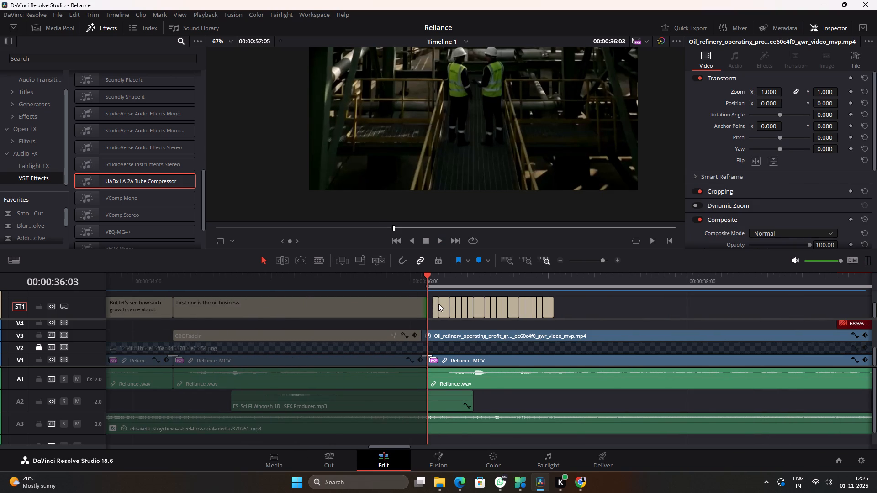
pyautogui.click(436, 304)
pyautogui.keyDown('shift'); pyautogui.click(550, 309); pyautogui.keyUp('shift')
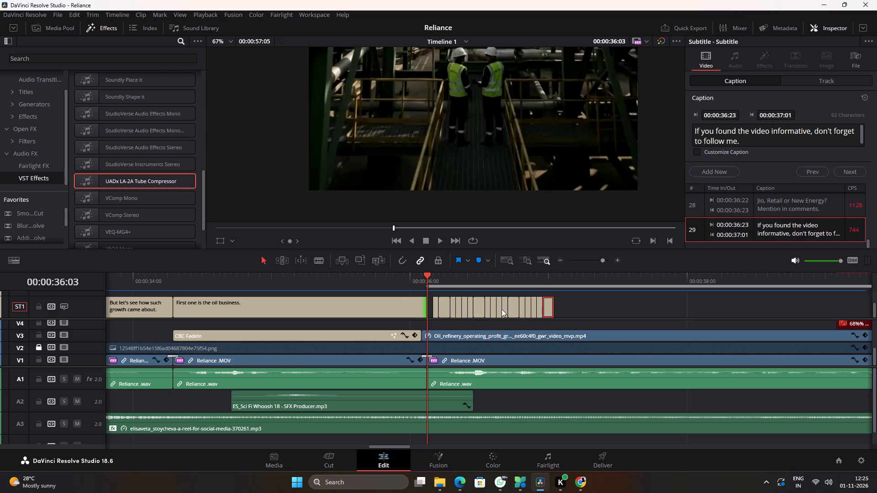
pyautogui.click(437, 310)
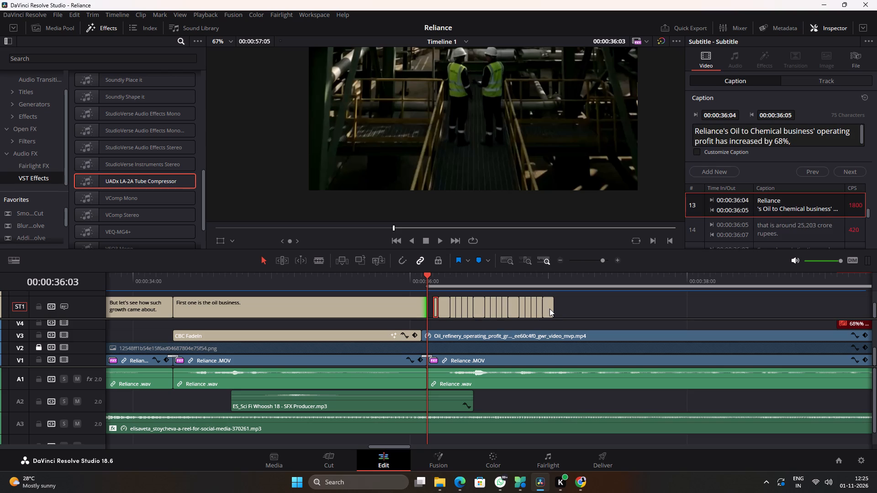
pyautogui.keyDown('shift'); pyautogui.click(549, 309); pyautogui.keyUp('shift')
pyautogui.click(434, 309)
pyautogui.moveTo(586, 308); pyautogui.dragTo(542, 308)
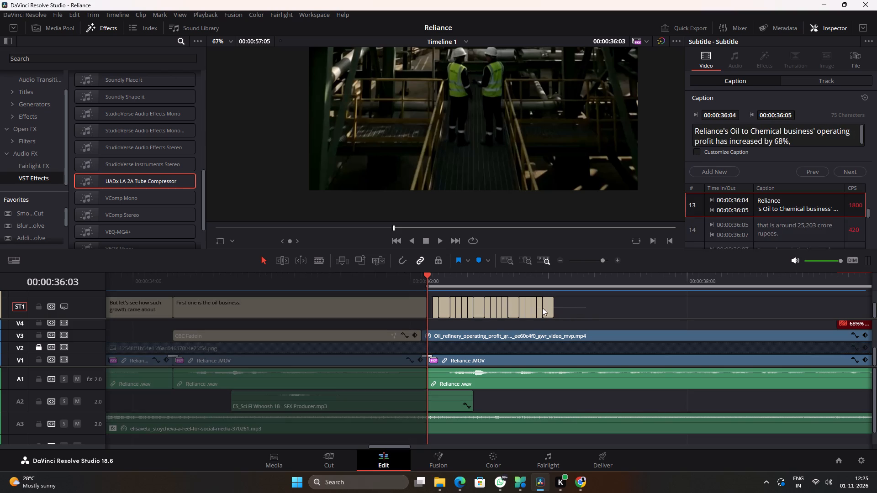
pyautogui.moveTo(542, 308); pyautogui.dragTo(489, 307)
pyautogui.click(591, 306)
pyautogui.moveTo(594, 306); pyautogui.dragTo(452, 305)
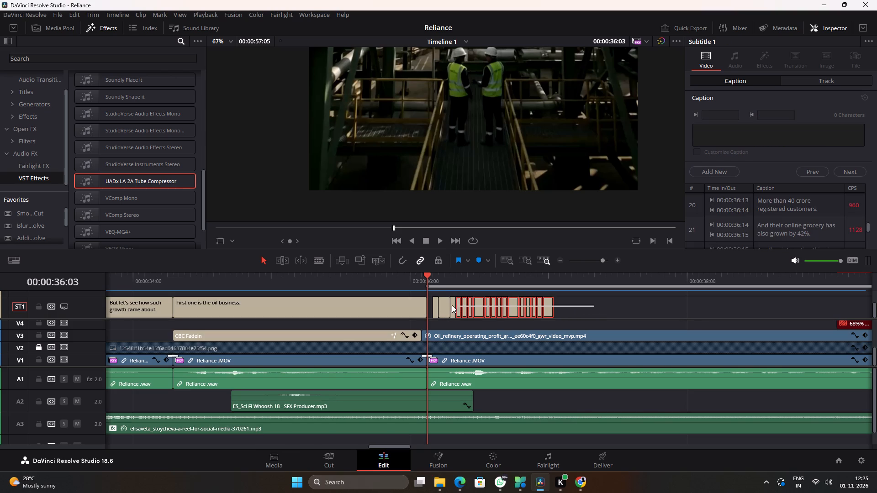
pyautogui.moveTo(452, 305); pyautogui.dragTo(445, 305)
pyautogui.moveTo(445, 310); pyautogui.dragTo(781, 302)
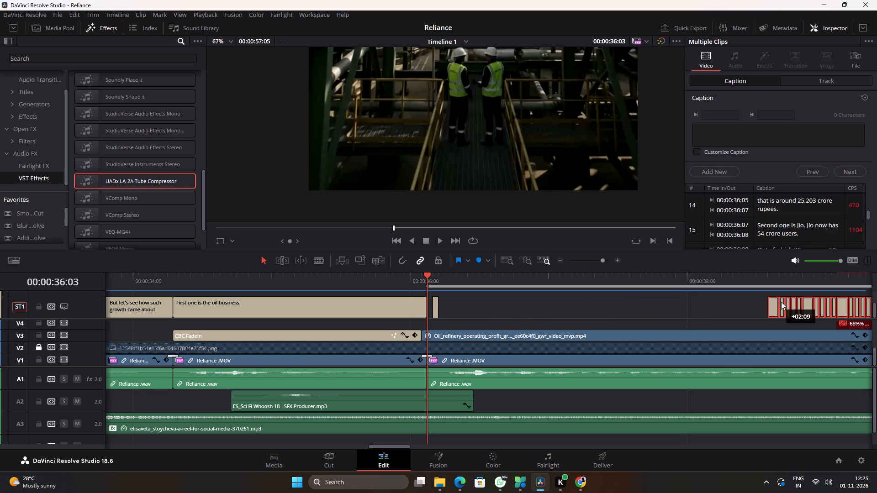
pyautogui.moveTo(781, 302); pyautogui.dragTo(787, 302)
# Lengthen "Reliance's Oil to Chemical business' operating profit has increased by 68%," and place it from 00:00:36:03 to 00:00:38:04.
pyautogui.moveTo(439, 309); pyautogui.dragTo(701, 309)
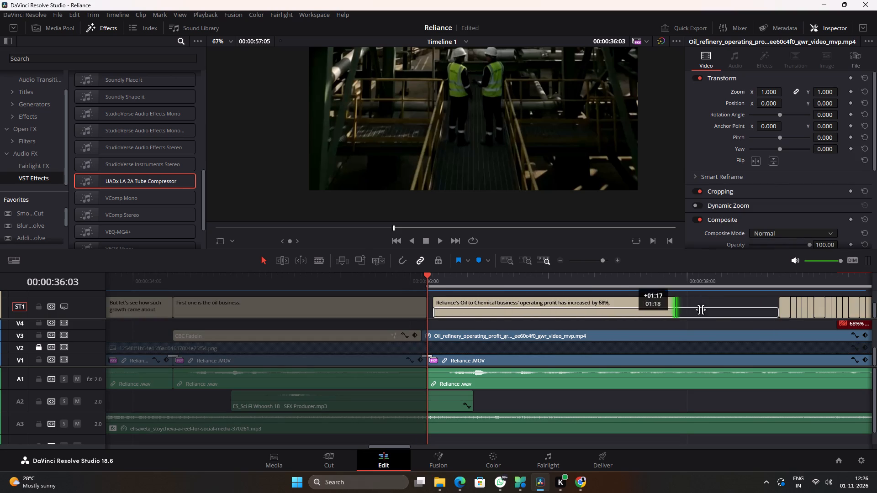
pyautogui.moveTo(701, 309); pyautogui.dragTo(719, 309)
pyautogui.moveTo(605, 311); pyautogui.dragTo(597, 313)
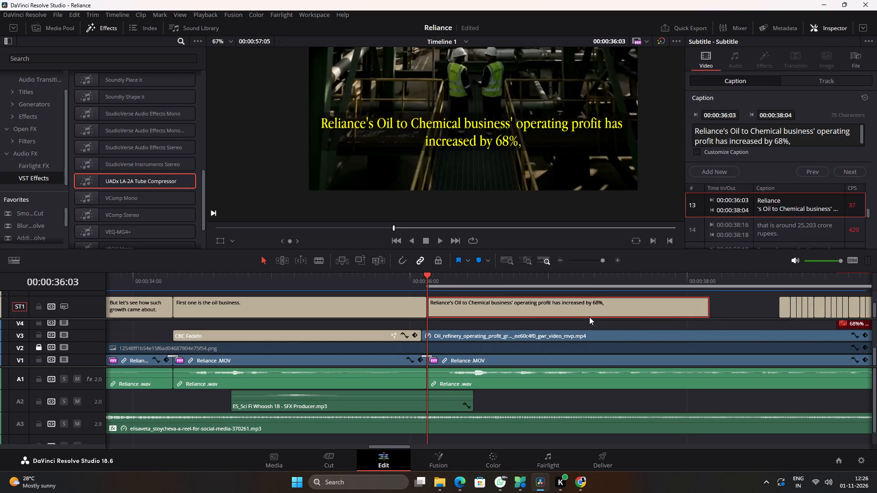
# Move all captions from "that is around 25,203 crore rupees." onward to about 00:00:40:07, and extend the 68% profit caption to about 00:00:39:20.
pyautogui.press('space')
pyautogui.keyDown('ctrl'); pyautogui.scroll(-6, 587, 317); pyautogui.keyUp('ctrl')
pyautogui.keyDown('alt'); pyautogui.scroll(11, 500, 323); pyautogui.keyUp('alt')
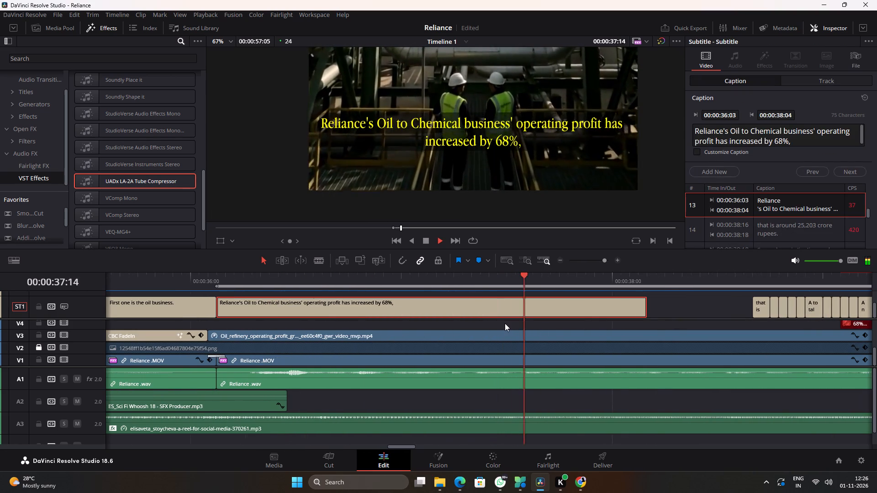
pyautogui.press('space')
pyautogui.keyDown('ctrl'); pyautogui.scroll(-10, 515, 321); pyautogui.keyUp('ctrl')
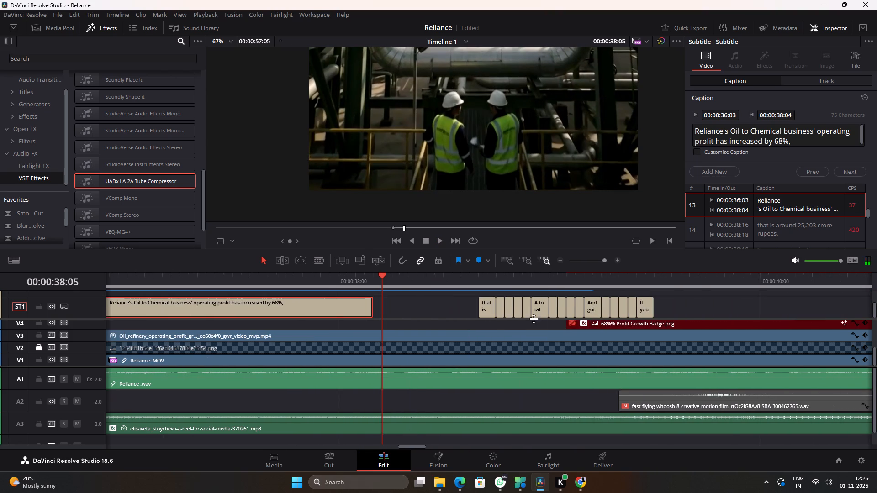
pyautogui.moveTo(458, 304); pyautogui.dragTo(690, 309)
pyautogui.moveTo(644, 309); pyautogui.dragTo(742, 309)
pyautogui.keyDown('alt'); pyautogui.scroll(-13, 709, 313); pyautogui.keyUp('alt')
pyautogui.moveTo(706, 310); pyautogui.dragTo(716, 309)
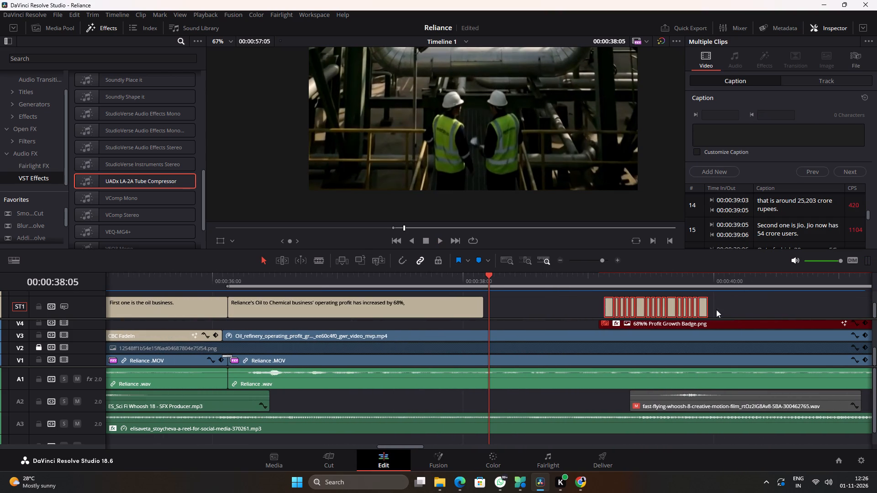
pyautogui.moveTo(716, 309); pyautogui.dragTo(854, 315)
pyautogui.scroll(-6, 742, 314)
pyautogui.moveTo(478, 308); pyautogui.dragTo(689, 306)
# Play on to 00:00:41:18, move the captions from "that is around" onward to 00:00:42:04, and extend the 68% profit caption to about 00:00:41:22.
pyautogui.press('space')
pyautogui.keyDown('ctrl'); pyautogui.scroll(-10, 647, 309); pyautogui.keyUp('ctrl')
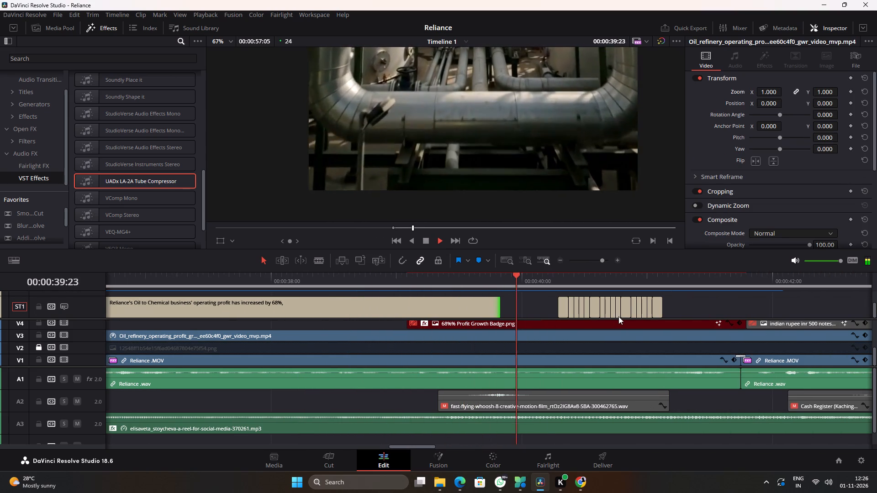
pyautogui.keyDown('ctrl'); pyautogui.scroll(-4, 643, 331); pyautogui.keyUp('ctrl')
pyautogui.press('space')
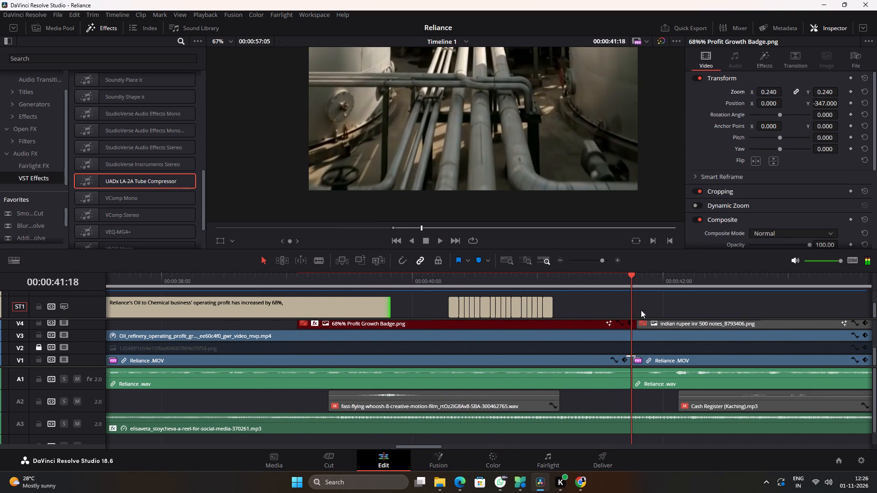
pyautogui.moveTo(436, 300); pyautogui.dragTo(506, 315)
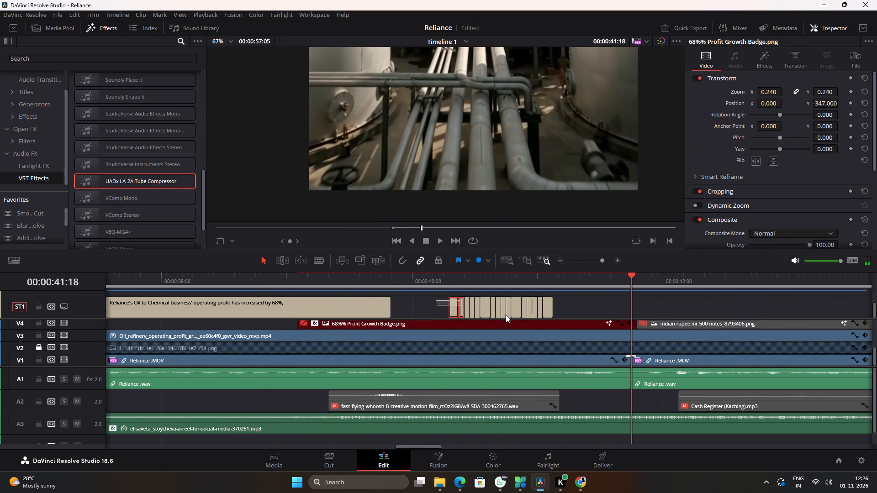
pyautogui.moveTo(506, 315); pyautogui.dragTo(592, 315)
pyautogui.moveTo(549, 308); pyautogui.dragTo(789, 308)
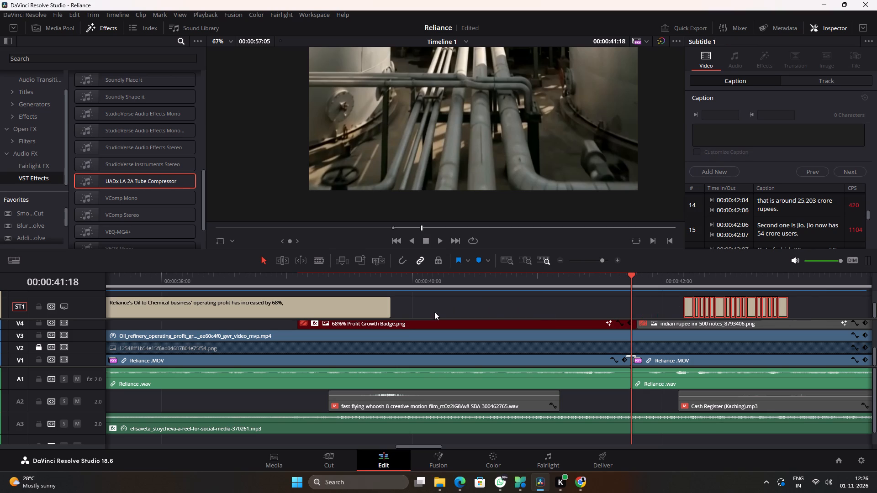
pyautogui.moveTo(387, 307); pyautogui.dragTo(652, 310)
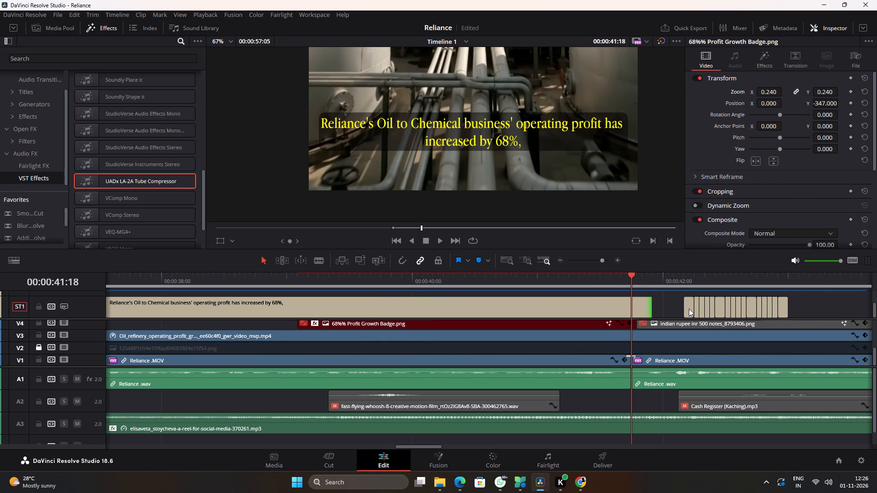
# Lengthen "that is around 25,203 crore rupees." to 6 frames and place it from 00:00:41:16 to 00:00:41:22 over the 68% caption's tail.
pyautogui.click(689, 309)
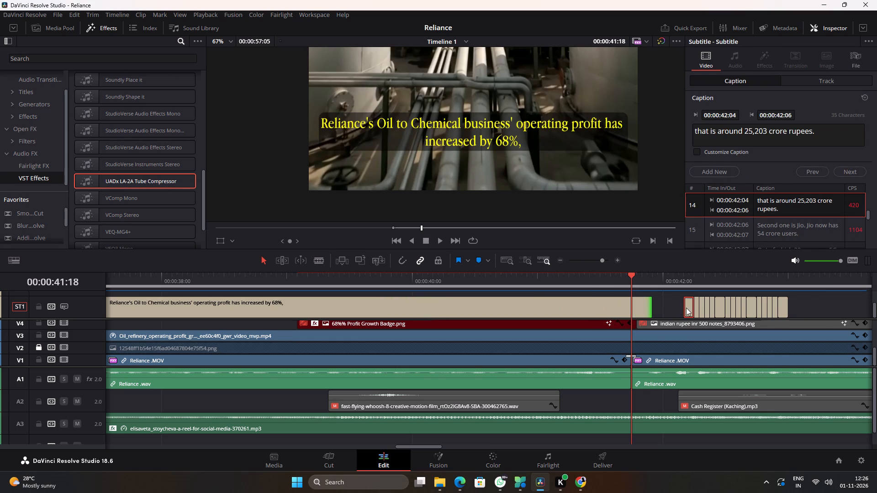
pyautogui.moveTo(688, 308); pyautogui.dragTo(650, 310)
pyautogui.moveTo(659, 309); pyautogui.dragTo(684, 309)
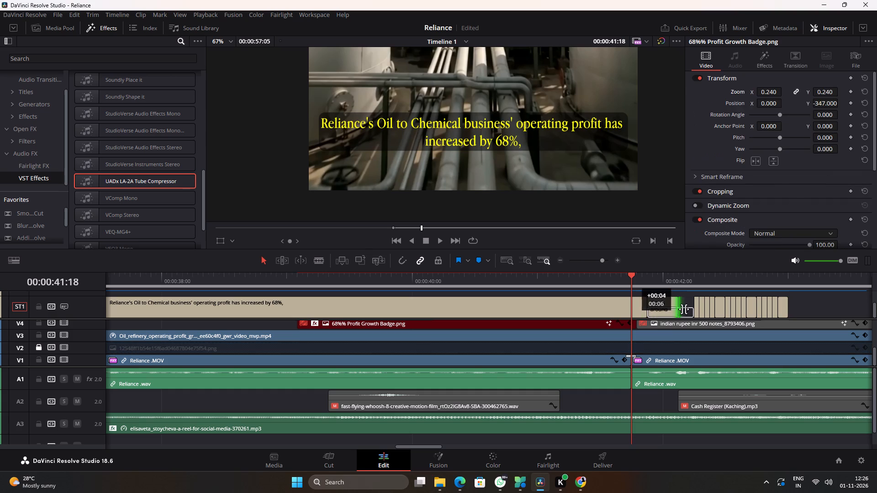
pyautogui.moveTo(684, 309); pyautogui.dragTo(684, 310)
pyautogui.moveTo(666, 309); pyautogui.dragTo(639, 309)
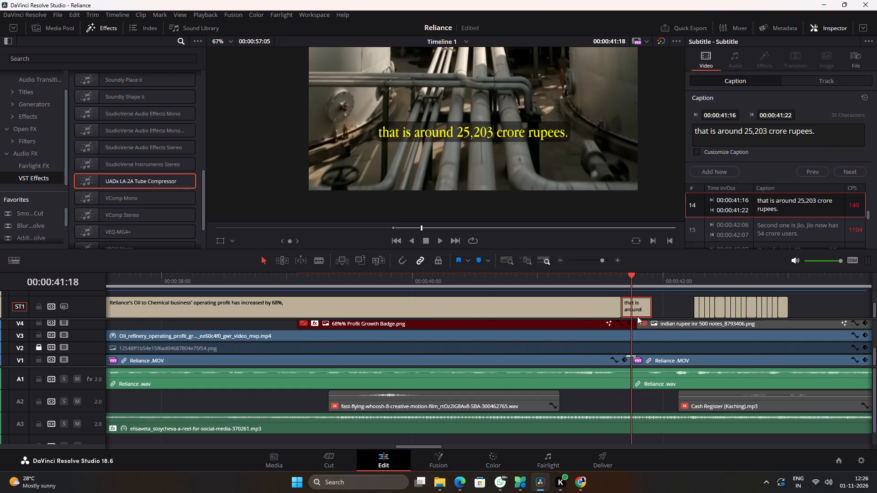
# Insert a line break after "business'" in the 68% profit caption so "operating profit has increased by 68%," starts the second line.
pyautogui.keyDown('alt'); pyautogui.scroll(4, 637, 316); pyautogui.keyUp('alt')
pyautogui.keyDown('ctrl'); pyautogui.scroll(10, 490, 336); pyautogui.keyUp('ctrl')
pyautogui.click(293, 280)
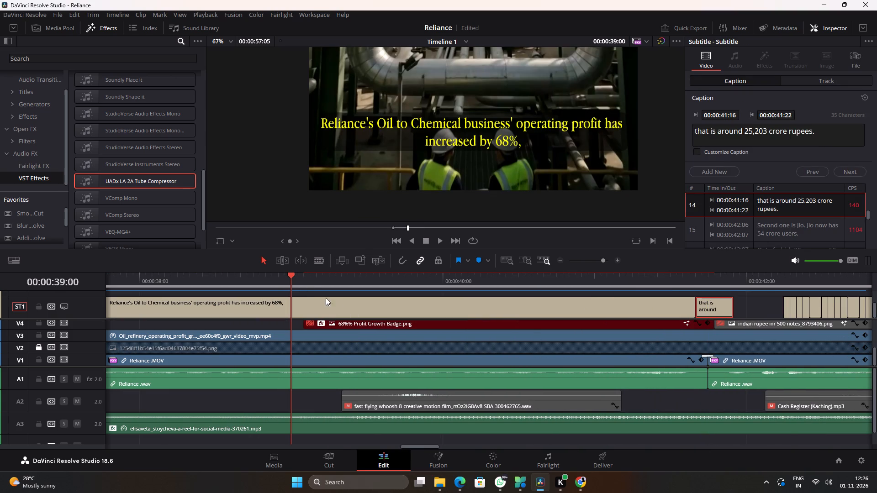
pyautogui.click(381, 311)
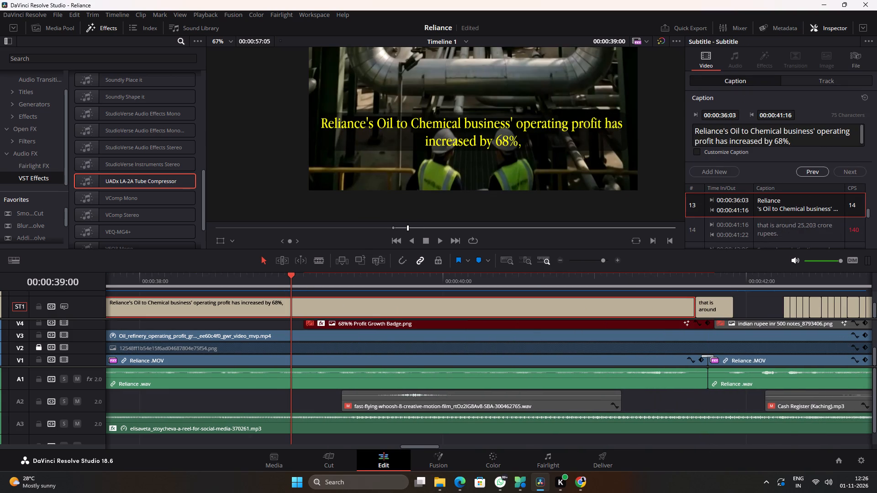
pyautogui.click(819, 131)
pyautogui.hotkey('shift', 'Return')
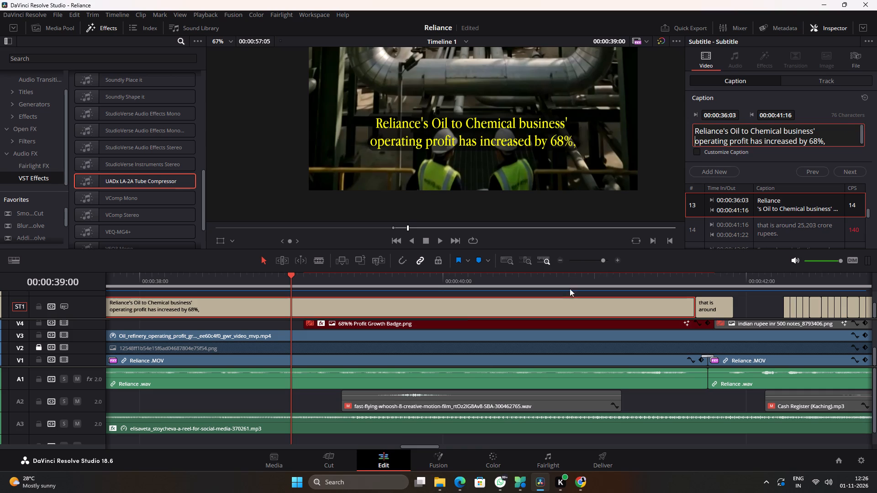
# Play the captions from about 00:00:40:18 to 00:00:42:19, and replay the timeline's opening to check the first captions against the speech.
pyautogui.click(556, 285)
pyautogui.press('space')
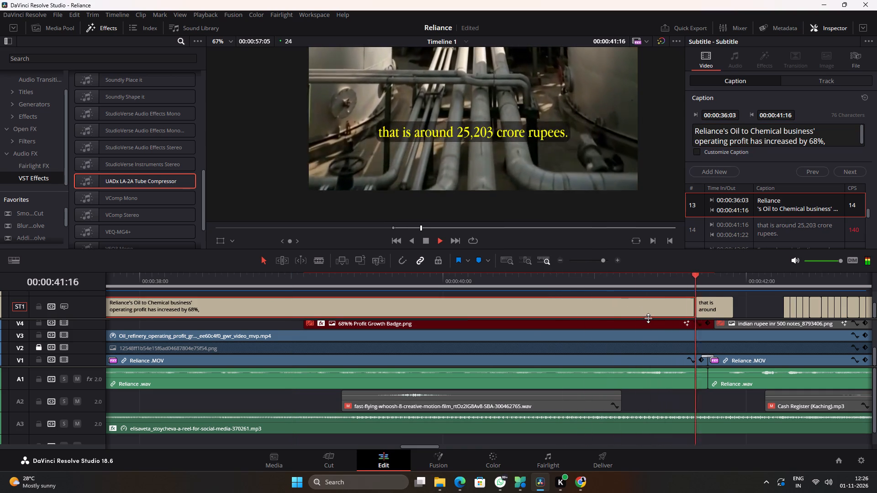
pyautogui.keyDown('ctrl'); pyautogui.scroll(-6, 648, 318); pyautogui.keyUp('ctrl')
pyautogui.keyDown('alt'); pyautogui.scroll(5, 532, 323); pyautogui.keyUp('alt')
pyautogui.press('space')
pyautogui.keyDown('alt'); pyautogui.scroll(-7, 462, 318); pyautogui.keyUp('alt')
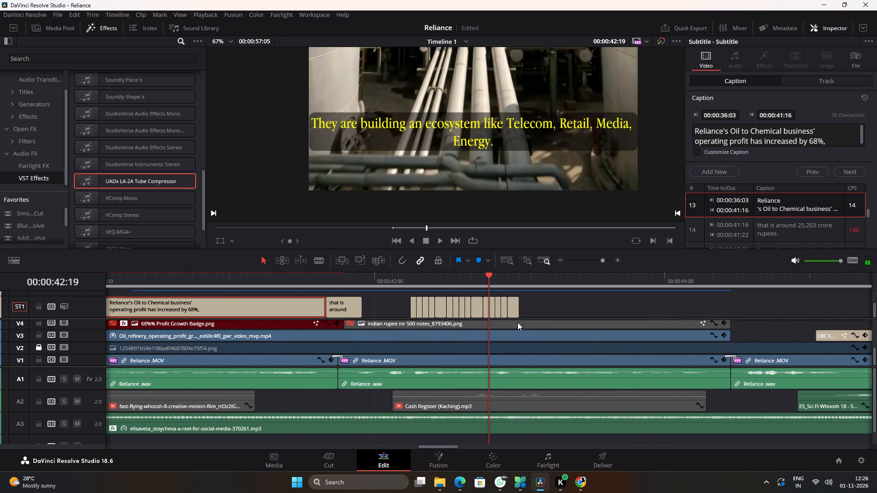
pyautogui.keyDown('alt'); pyautogui.scroll(-20, 518, 322); pyautogui.keyUp('alt')
pyautogui.keyDown('alt'); pyautogui.scroll(-2, 518, 322); pyautogui.keyUp('alt')
pyautogui.moveTo(138, 286); pyautogui.dragTo(98, 287)
pyautogui.press('space')
pyautogui.keyDown('alt'); pyautogui.scroll(4, 185, 298); pyautogui.keyUp('alt')
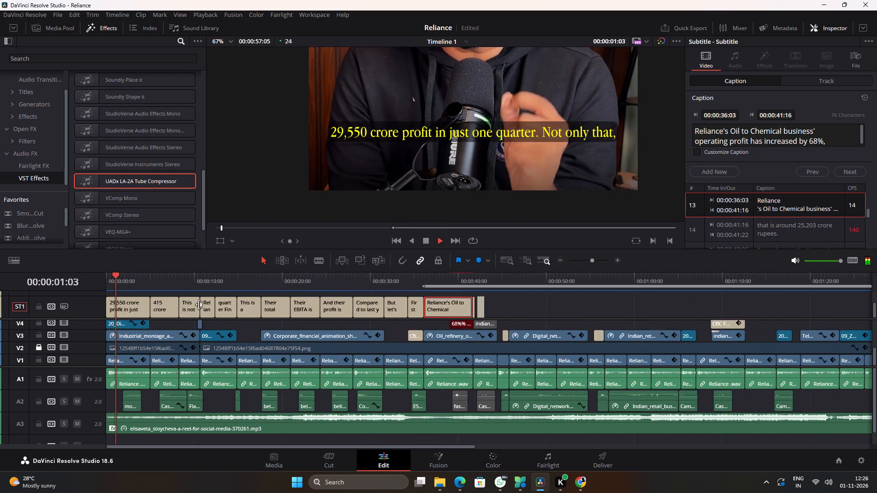
pyautogui.keyDown('alt'); pyautogui.scroll(-2, 225, 310); pyautogui.keyUp('alt')
pyautogui.keyDown('alt'); pyautogui.scroll(2, 252, 312); pyautogui.keyUp('alt')
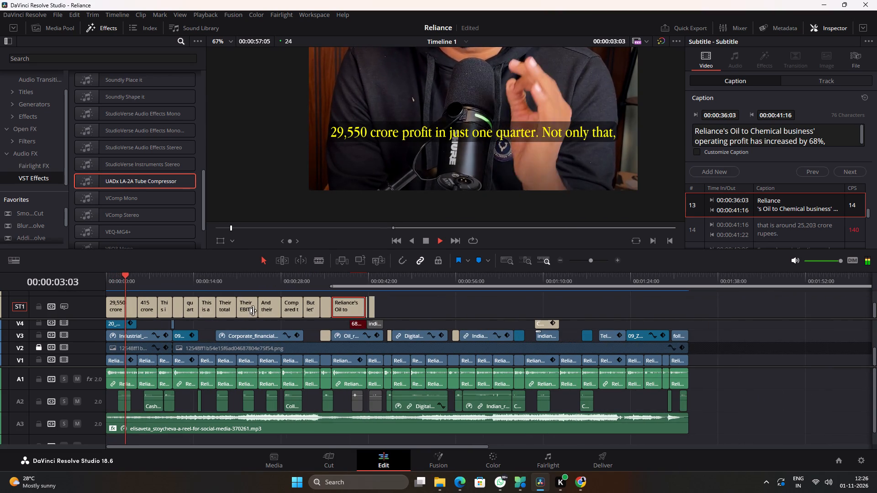
pyautogui.keyDown('alt'); pyautogui.scroll(7, 205, 317); pyautogui.keyUp('alt')
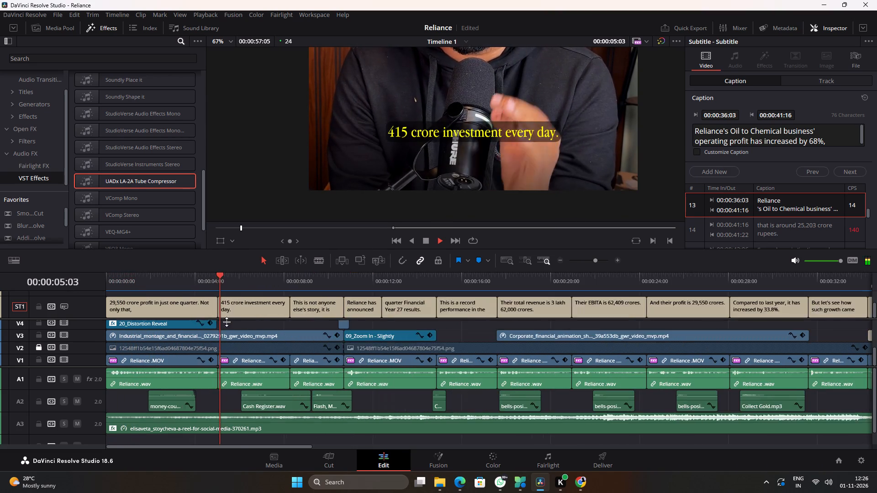
pyautogui.keyDown('alt'); pyautogui.scroll(9, 227, 322); pyautogui.keyUp('alt')
pyautogui.click(230, 286)
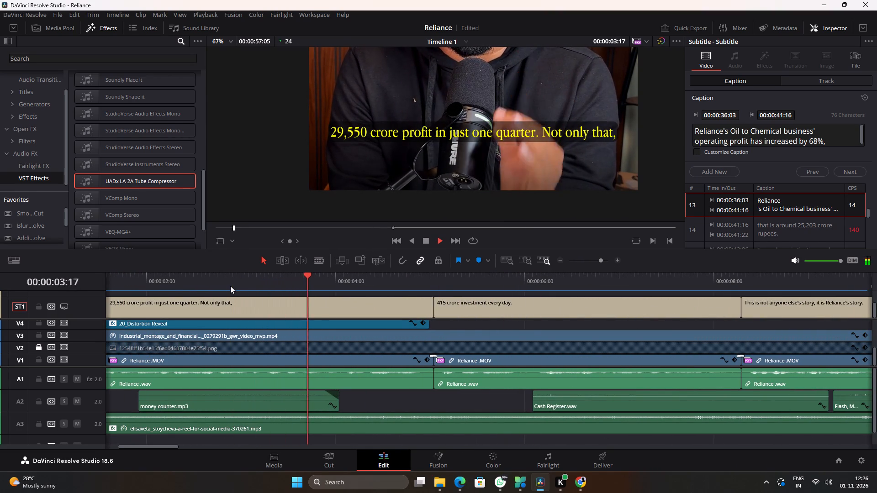
pyautogui.press('space')
# Split the opening caption at 00:00:04:02 and shorten its first part to "29,550 crore profit in just one quarter.".
pyautogui.click(354, 309)
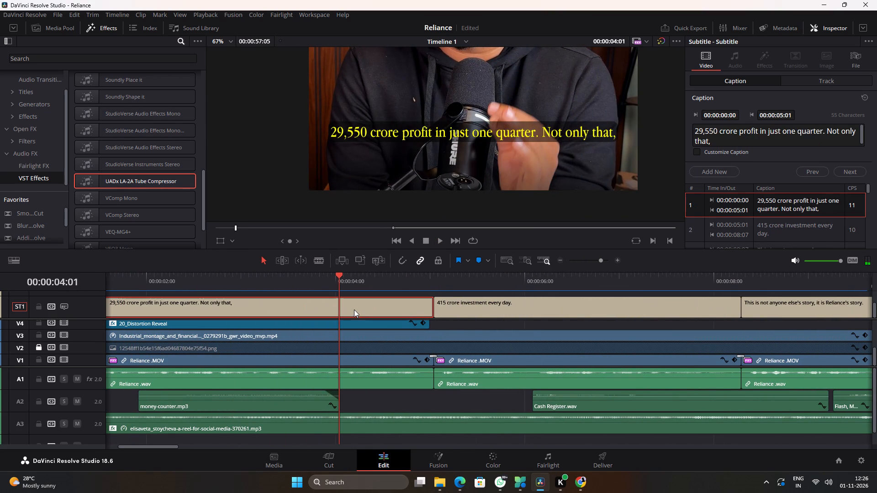
pyautogui.click(340, 283)
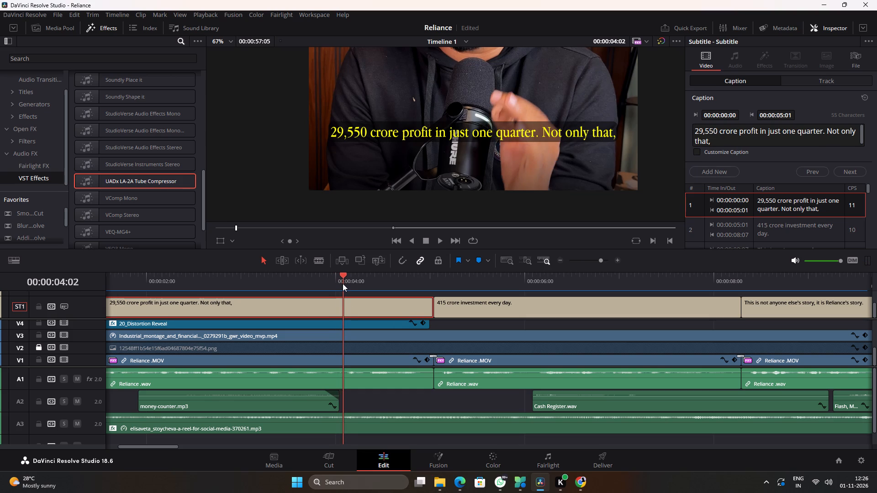
pyautogui.press('b')
pyautogui.click(325, 308)
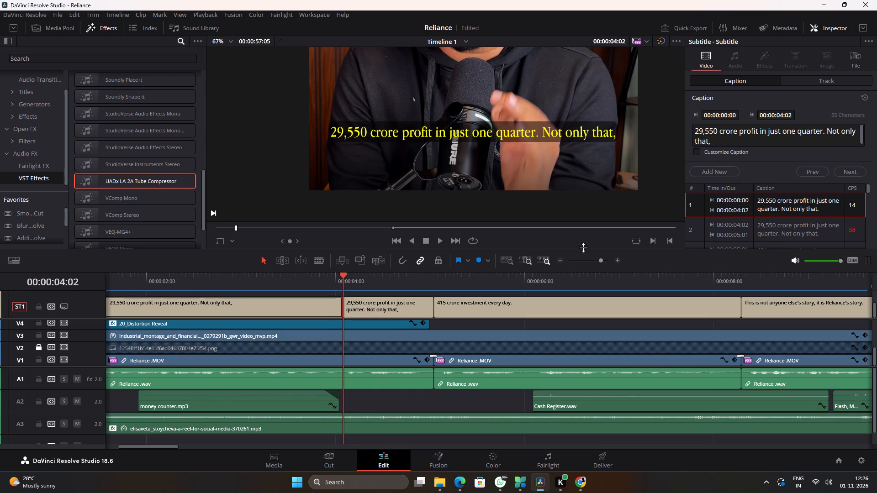
pyautogui.moveTo(827, 132); pyautogui.dragTo(876, 151)
pyautogui.press('BackSpace')
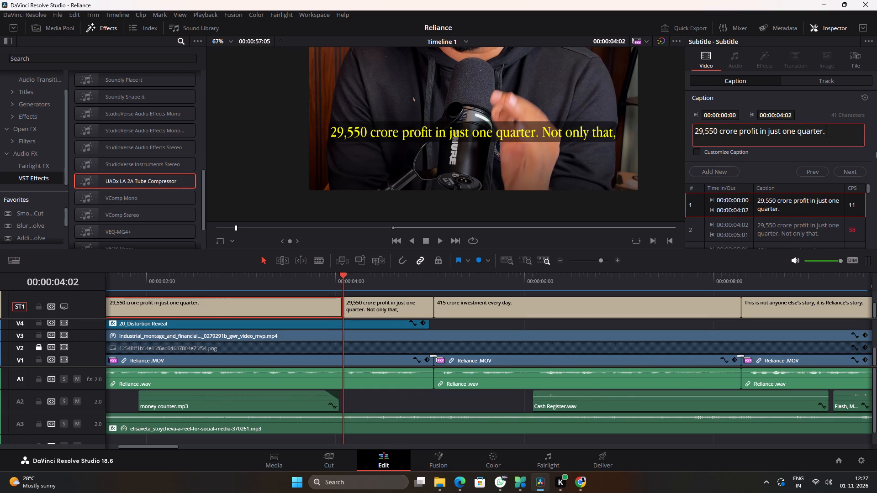
pyautogui.press('BackSpace')
# Reduce the caption after the split at 00:00:04:02 to "Not only that,".
pyautogui.click(386, 312)
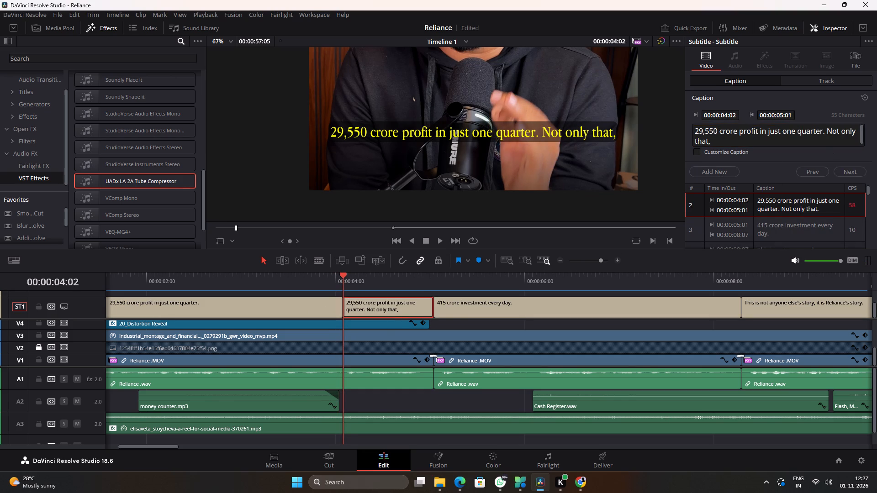
pyautogui.moveTo(828, 131); pyautogui.dragTo(553, 139)
pyautogui.click(835, 140)
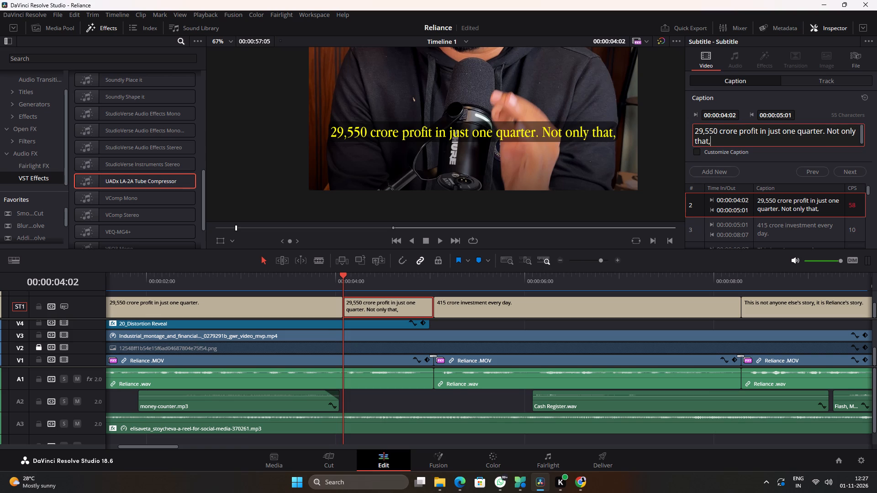
pyautogui.click(829, 131)
pyautogui.moveTo(829, 131); pyautogui.dragTo(665, 131)
pyautogui.press('BackSpace')
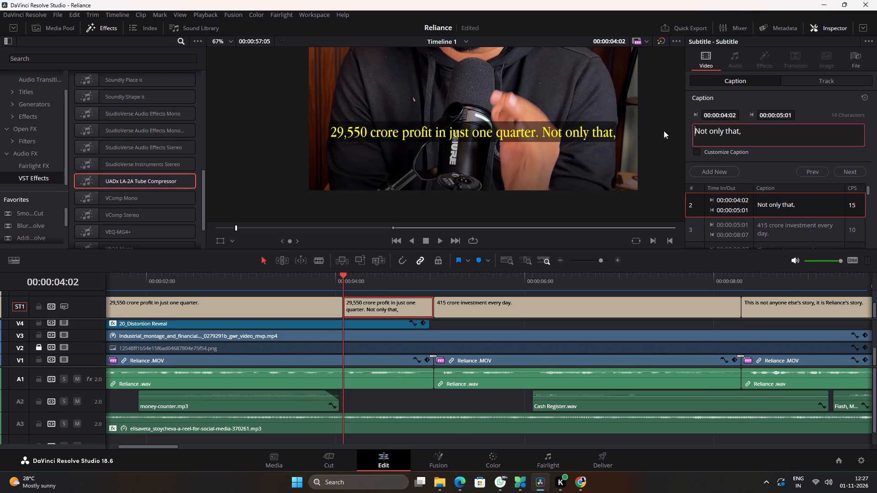
# Spot-check the captions against the speech from about 00:00:03:15 through "First one is the oil business.".
pyautogui.click(301, 279)
pyautogui.press('space')
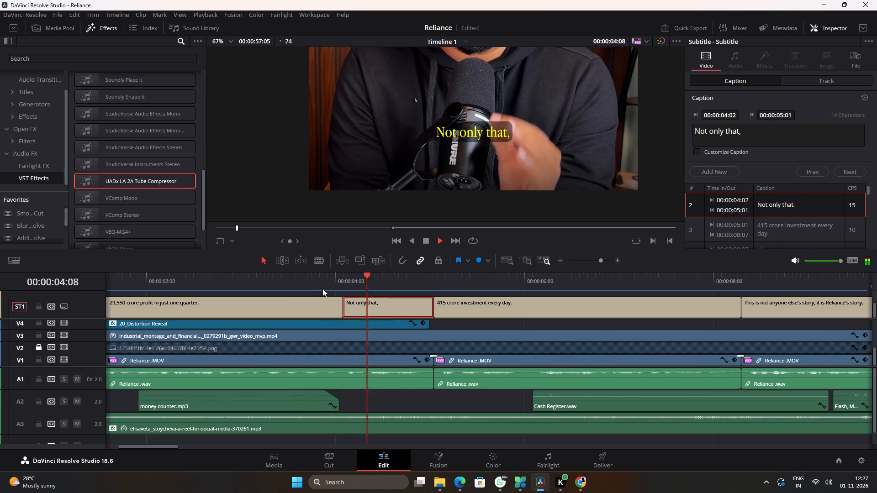
pyautogui.keyDown('ctrl'); pyautogui.scroll(-5, 366, 307); pyautogui.keyUp('ctrl')
pyautogui.keyDown('alt'); pyautogui.scroll(-5, 404, 323); pyautogui.keyUp('alt')
pyautogui.keyDown('alt'); pyautogui.scroll(-4, 495, 329); pyautogui.keyUp('alt')
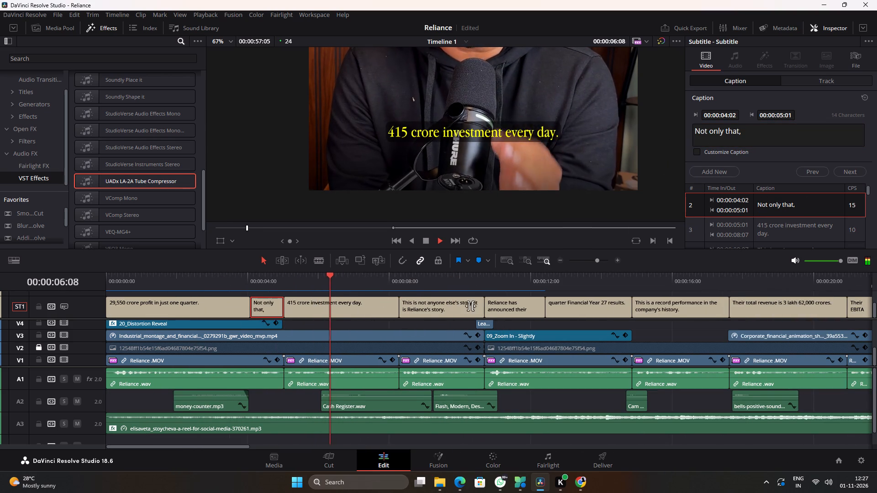
pyautogui.click(428, 284)
pyautogui.click(501, 277)
pyautogui.click(571, 278)
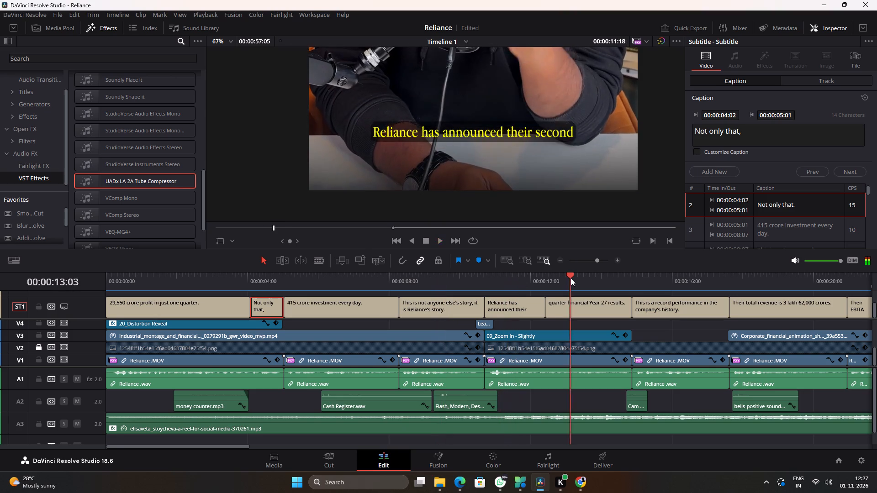
pyautogui.keyDown('ctrl'); pyautogui.scroll(-5, 597, 294); pyautogui.keyUp('ctrl')
pyautogui.click(600, 284)
pyautogui.keyDown('ctrl'); pyautogui.scroll(-5, 603, 295); pyautogui.keyUp('ctrl')
pyautogui.click(596, 284)
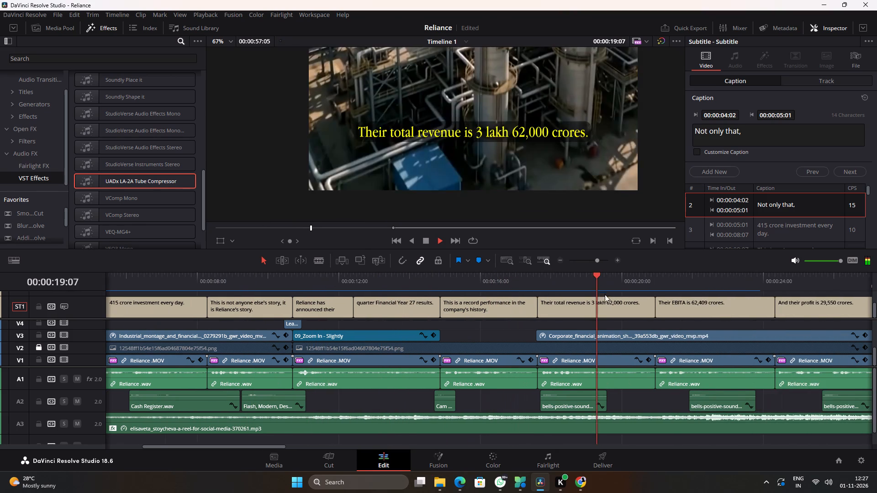
pyautogui.keyDown('ctrl'); pyautogui.scroll(-5, 606, 297); pyautogui.keyUp('ctrl')
pyautogui.click(589, 284)
pyautogui.keyDown('ctrl'); pyautogui.scroll(-4, 610, 302); pyautogui.keyUp('ctrl')
pyautogui.click(615, 281)
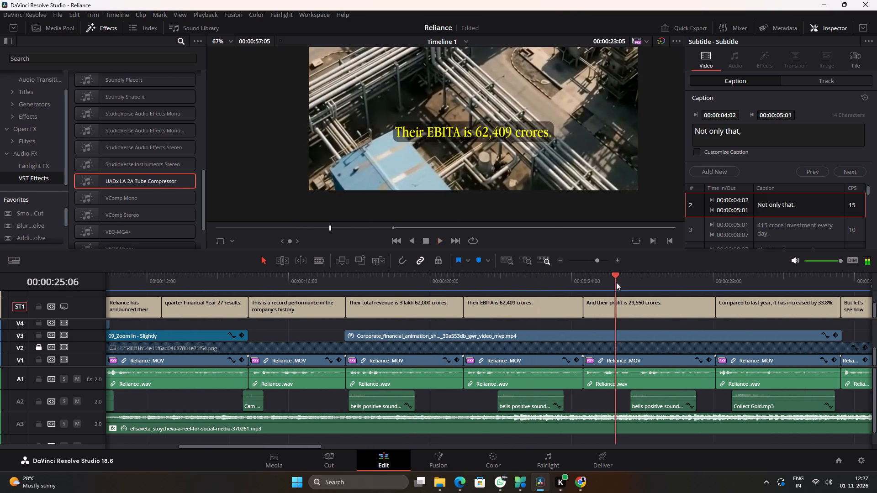
pyautogui.keyDown('ctrl'); pyautogui.scroll(-6, 626, 302); pyautogui.keyUp('ctrl')
pyautogui.click(603, 278)
pyautogui.keyDown('ctrl'); pyautogui.scroll(-9, 633, 298); pyautogui.keyUp('ctrl')
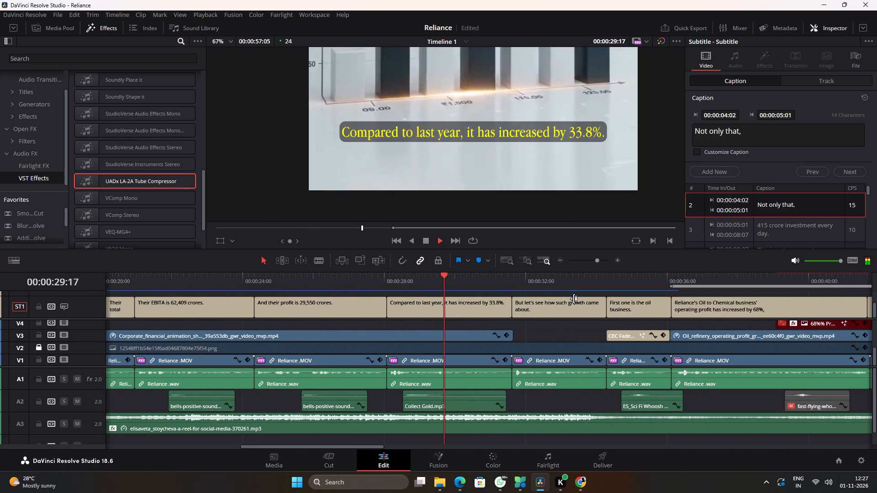
pyautogui.click(556, 283)
pyautogui.keyDown('ctrl'); pyautogui.scroll(-5, 576, 301); pyautogui.keyUp('ctrl')
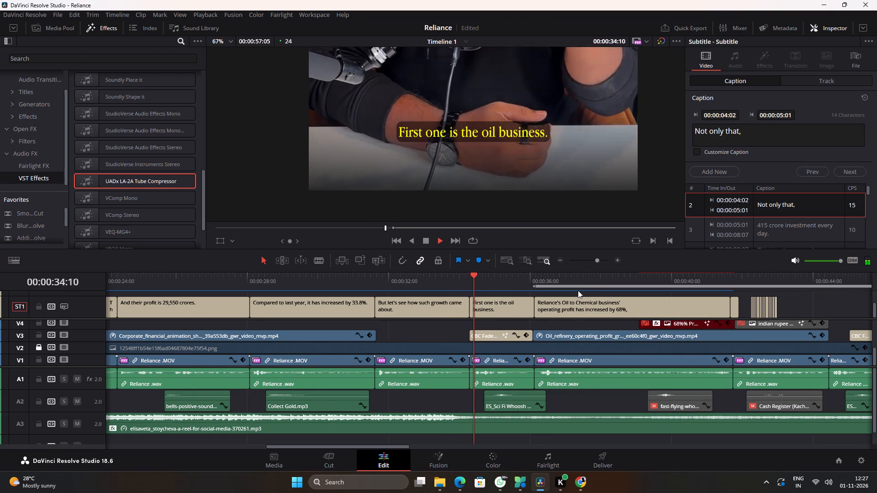
# Split the 68% profit caption at 00:00:38:07 and shorten its first part to "Reliance's Oil to Chemical business'".
pyautogui.click(576, 308)
pyautogui.keyDown('alt'); pyautogui.scroll(6, 576, 308); pyautogui.keyUp('alt')
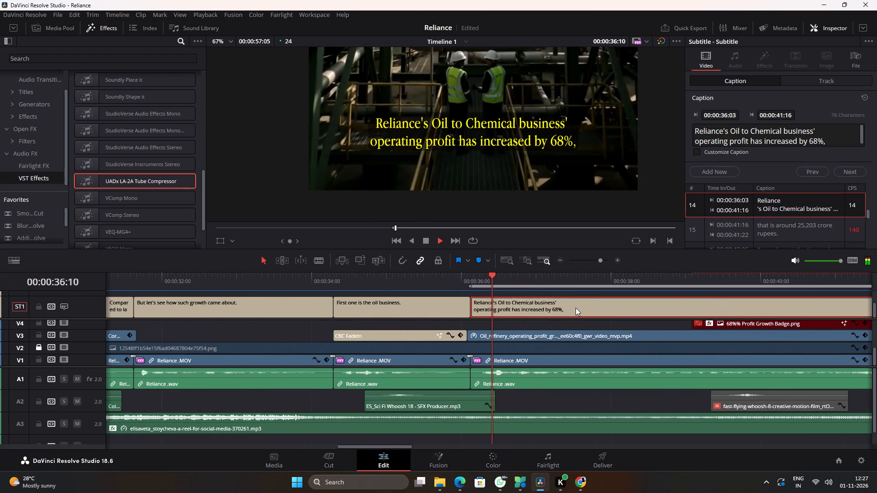
pyautogui.keyDown('alt'); pyautogui.scroll(9, 576, 308); pyautogui.keyUp('alt')
pyautogui.press('space')
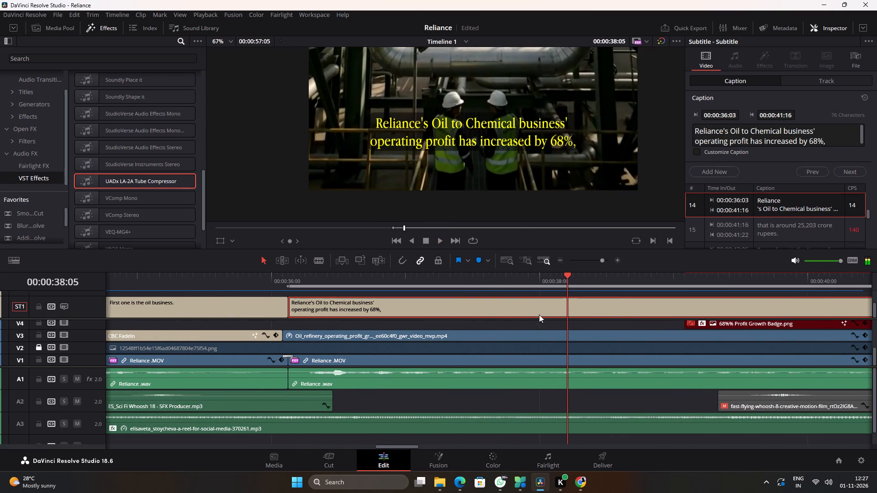
pyautogui.click(464, 285)
pyautogui.press('space')
pyautogui.press('space')
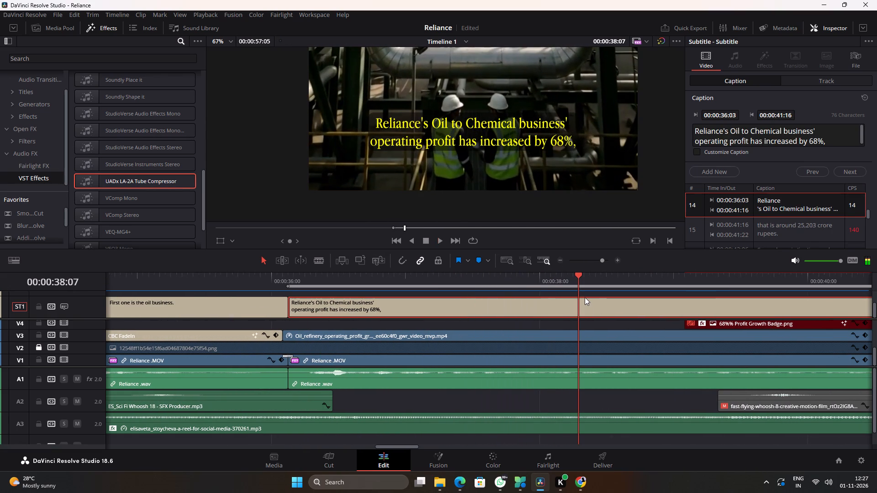
pyautogui.press('b')
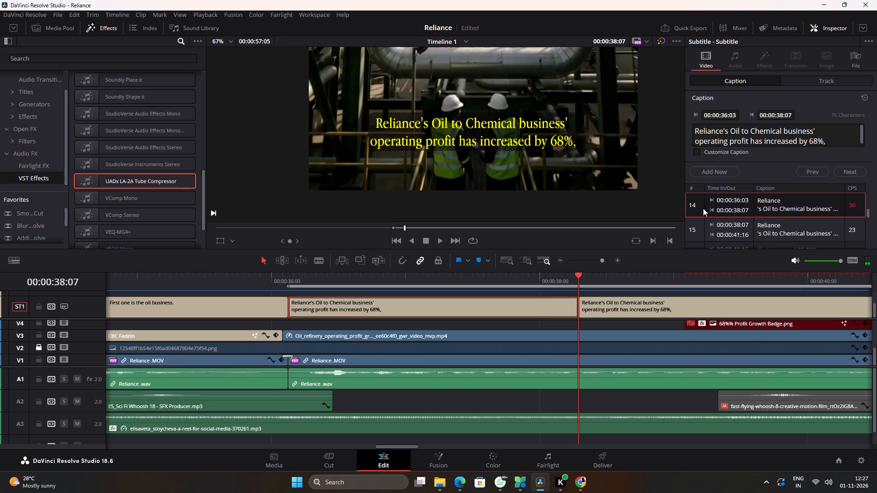
pyautogui.moveTo(695, 142); pyautogui.dragTo(876, 142)
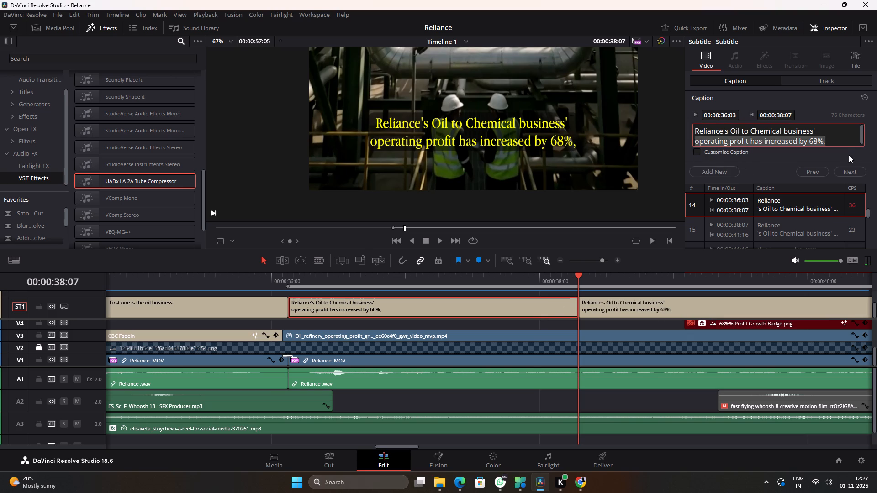
pyautogui.press('BackSpace')
pyautogui.press('BackSpace')
pyautogui.press('BackSpace')
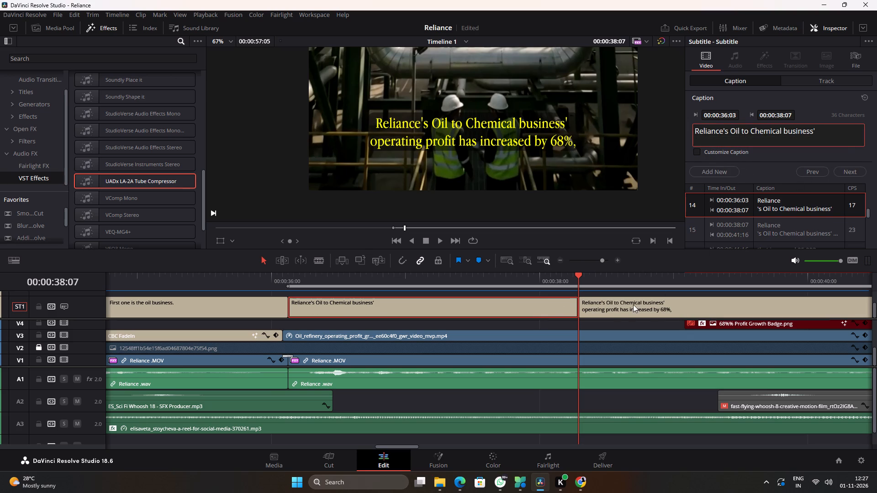
# Reduce the caption starting at 00:00:38:07 to "operating profit has increased by 68%,".
pyautogui.click(619, 309)
pyautogui.moveTo(695, 142); pyautogui.dragTo(686, 120)
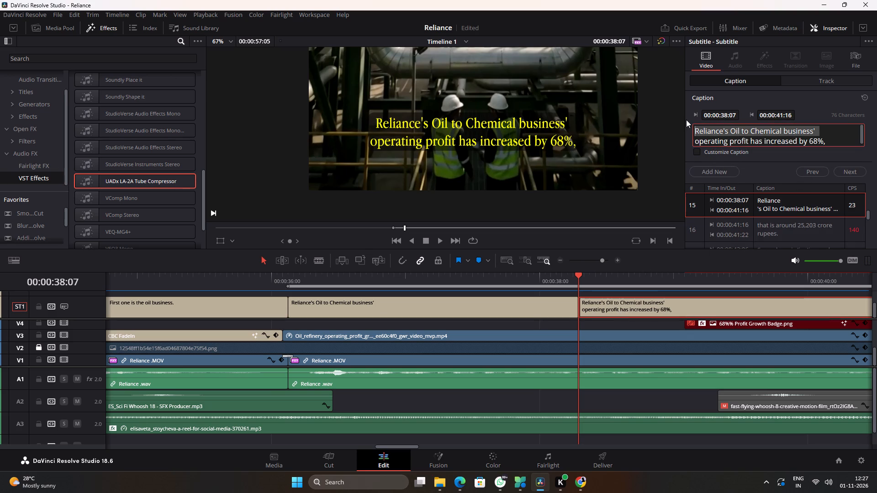
pyautogui.press('BackSpace')
# Play the two newly split captions from 00:00:37:17 to 00:00:41:07 to check them against the speech.
pyautogui.click(499, 277)
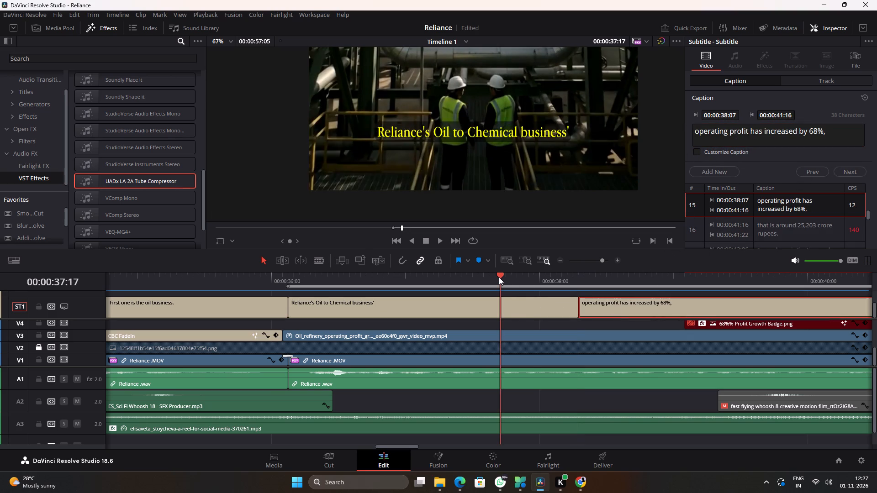
pyautogui.press('space')
pyautogui.keyDown('ctrl'); pyautogui.scroll(-6, 578, 306); pyautogui.keyUp('ctrl')
pyautogui.keyDown('ctrl'); pyautogui.scroll(-5, 622, 308); pyautogui.keyUp('ctrl')
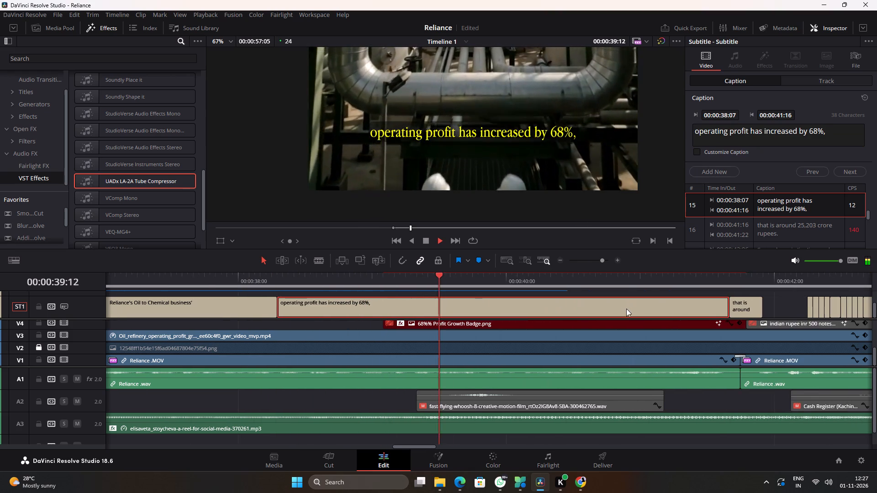
pyautogui.keyDown('ctrl'); pyautogui.scroll(-6, 626, 309); pyautogui.keyUp('ctrl')
pyautogui.press('space')
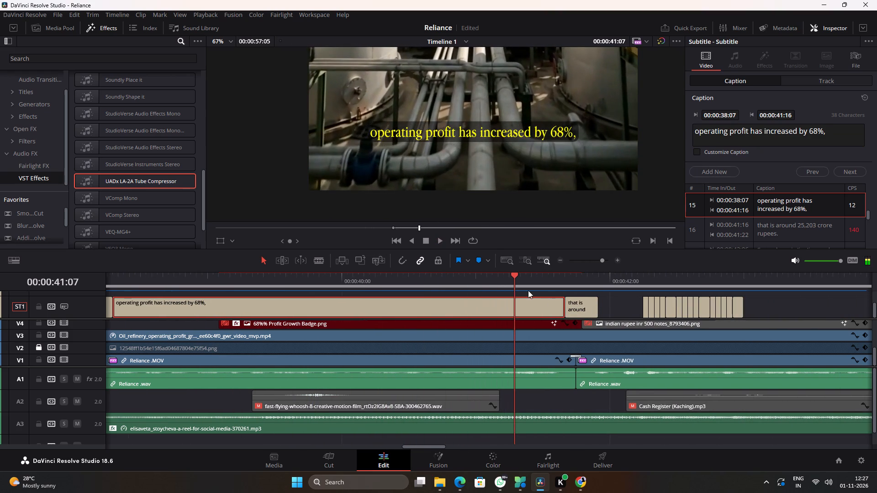
# Retime "that is around 25,203 crore rupees." to run from 00:00:41:02 to 00:00:41:22, and mark the In point at 00:00:41:02.
pyautogui.click(424, 283)
pyautogui.press('space')
pyautogui.press('space')
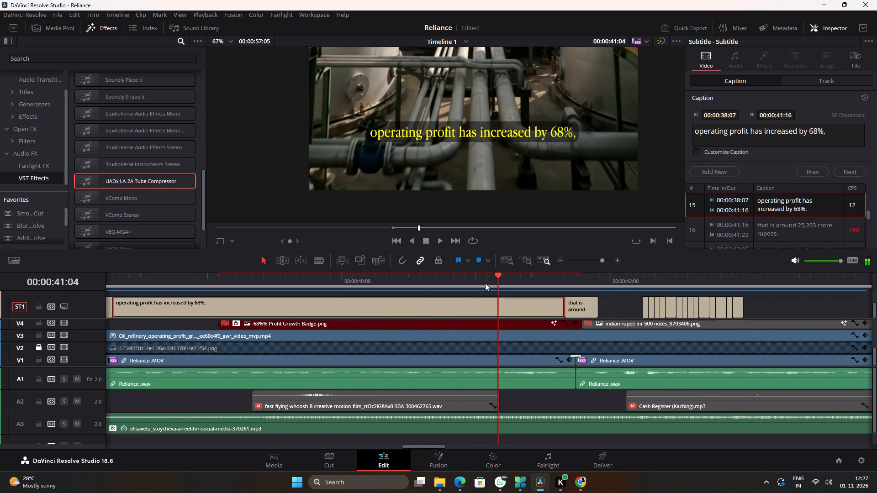
pyautogui.click(485, 283)
pyautogui.press('space')
pyautogui.press('space')
pyautogui.click(485, 283)
pyautogui.moveTo(582, 307); pyautogui.dragTo(550, 307)
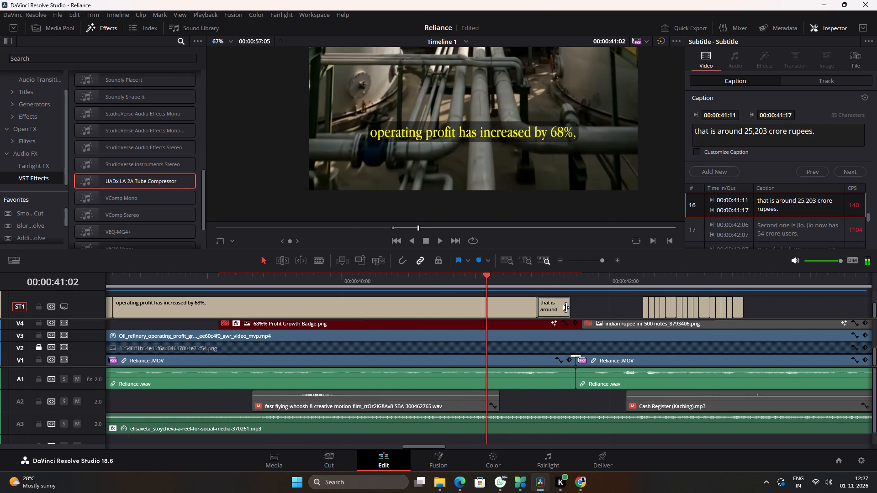
pyautogui.moveTo(570, 306); pyautogui.dragTo(630, 306)
pyautogui.moveTo(599, 305); pyautogui.dragTo(563, 303)
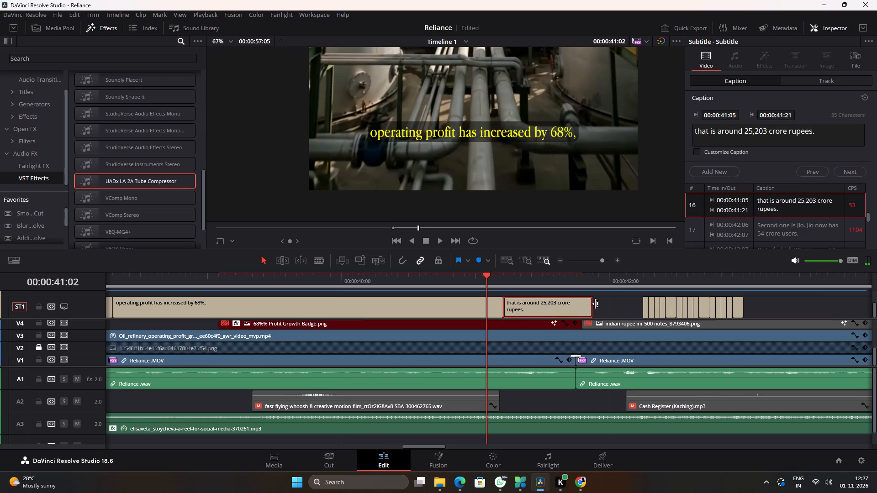
pyautogui.moveTo(592, 307); pyautogui.dragTo(614, 310)
pyautogui.moveTo(587, 308); pyautogui.dragTo(569, 308)
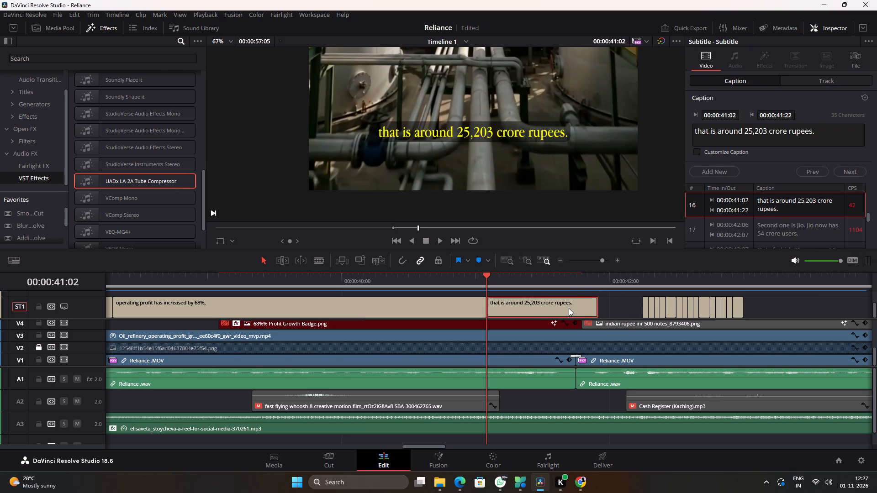
pyautogui.press('i')
# Play the captions from about 00:00:40:09 to 00:00:43:03 to check the 25,203 crore caption's timing against the speech.
pyautogui.click(391, 283)
pyautogui.press('space')
pyautogui.press('space')
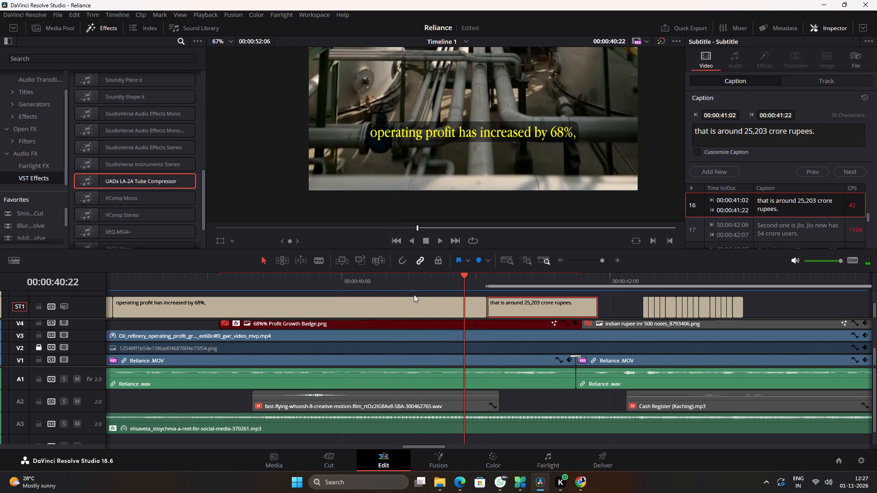
pyautogui.click(392, 279)
pyautogui.press('space')
pyautogui.keyDown('ctrl'); pyautogui.scroll(-5, 490, 316); pyautogui.keyUp('ctrl')
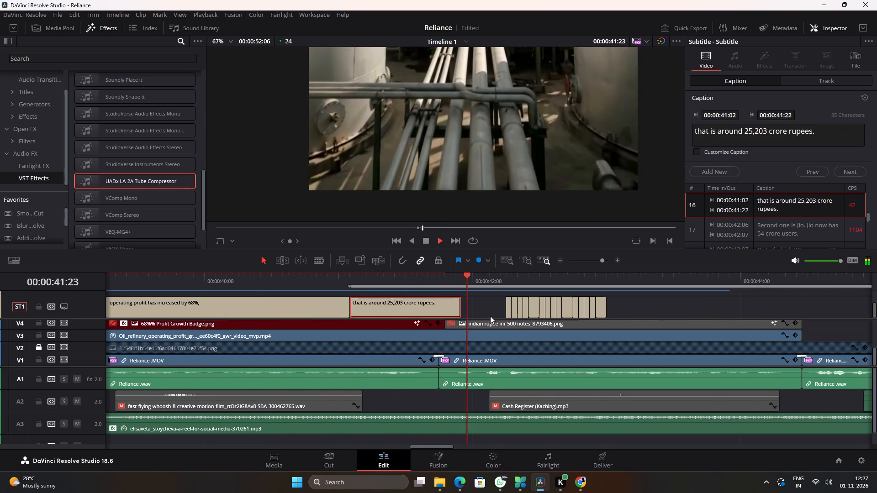
pyautogui.keyDown('ctrl'); pyautogui.scroll(-3, 490, 316); pyautogui.keyUp('ctrl')
pyautogui.press('space')
# Move all the remaining captions, from "Second one is Jio" onward, so they start at 00:00:44:12.
pyautogui.moveTo(412, 297); pyautogui.dragTo(513, 306)
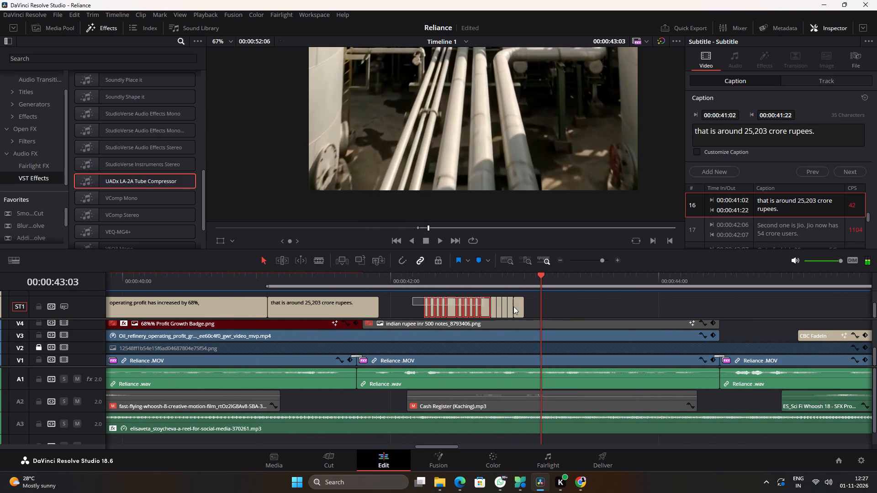
pyautogui.moveTo(513, 306); pyautogui.dragTo(545, 308)
pyautogui.moveTo(520, 310); pyautogui.dragTo(822, 305)
# Extend the end of "that is around 25,203 crore rupees." to 00:00:44:11 and mark the In point there.
pyautogui.moveTo(380, 307); pyautogui.dragTo(607, 306)
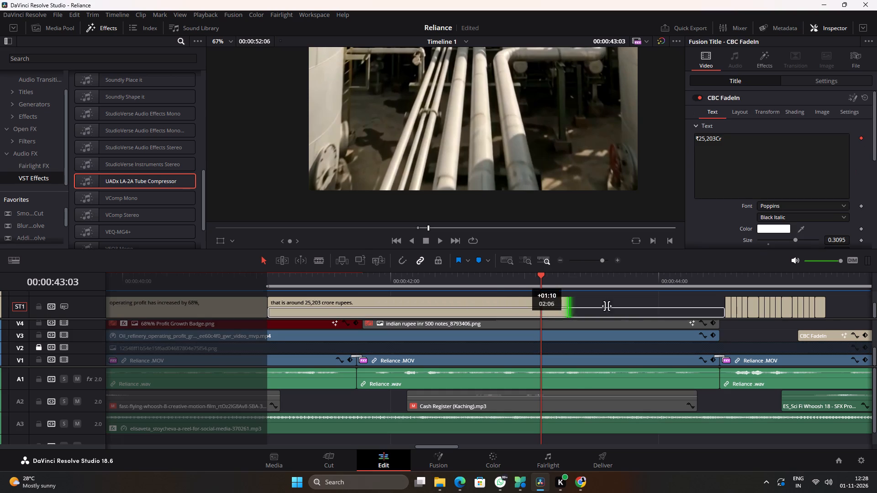
pyautogui.moveTo(607, 306); pyautogui.dragTo(682, 306)
pyautogui.press('space')
pyautogui.keyDown('ctrl'); pyautogui.scroll(-5, 639, 310); pyautogui.keyUp('ctrl')
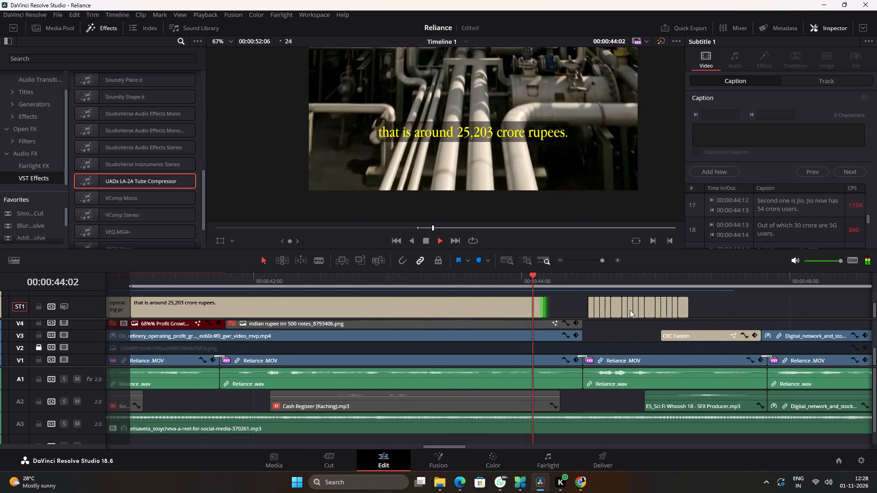
pyautogui.press('space')
pyautogui.click(582, 278)
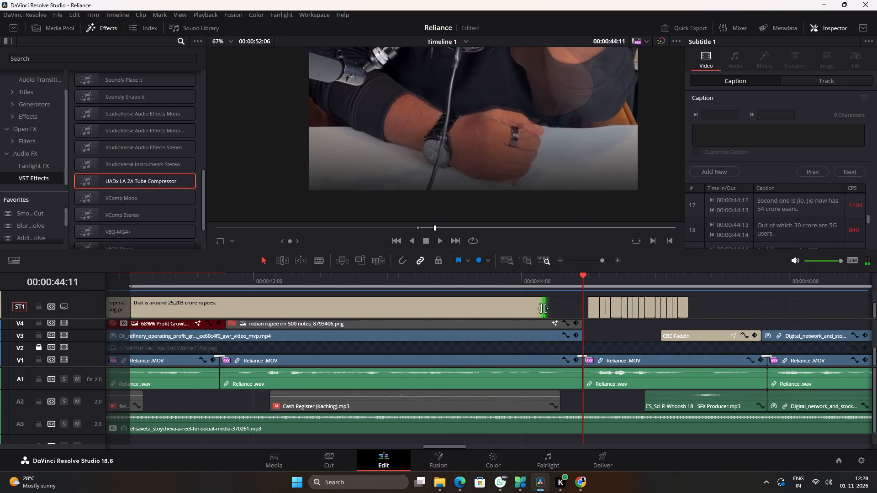
pyautogui.moveTo(543, 308); pyautogui.dragTo(584, 313)
pyautogui.press('i')
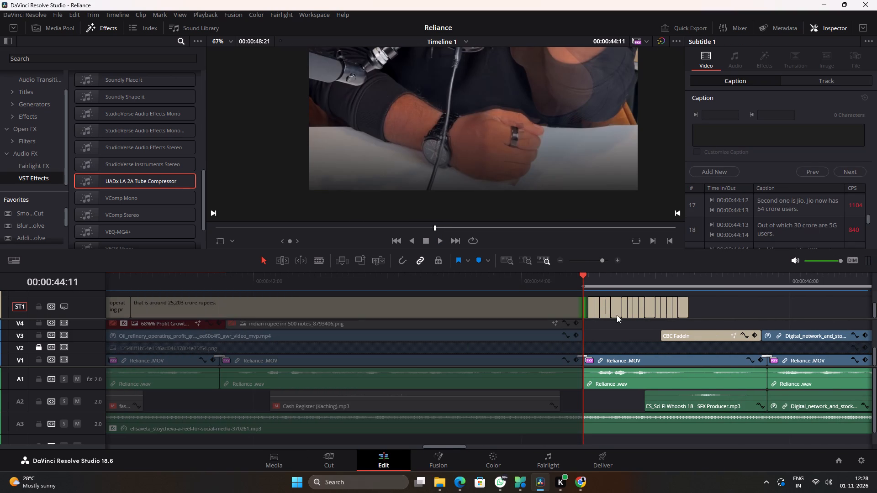
# Move all the remaining captions, from "Out of which 30 crore are 5G users." onward, so they start at 00:00:47:02.
pyautogui.moveTo(713, 306); pyautogui.dragTo(606, 303)
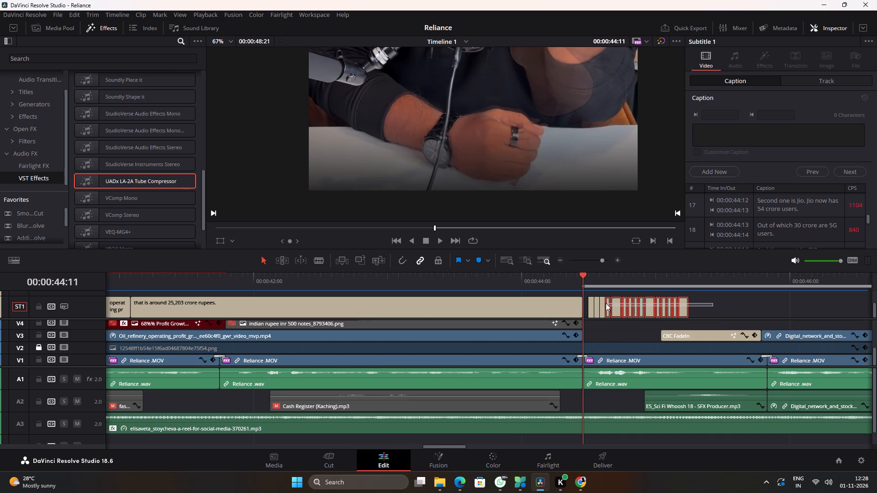
pyautogui.moveTo(606, 303); pyautogui.dragTo(598, 304)
pyautogui.moveTo(684, 308); pyautogui.dragTo(848, 307)
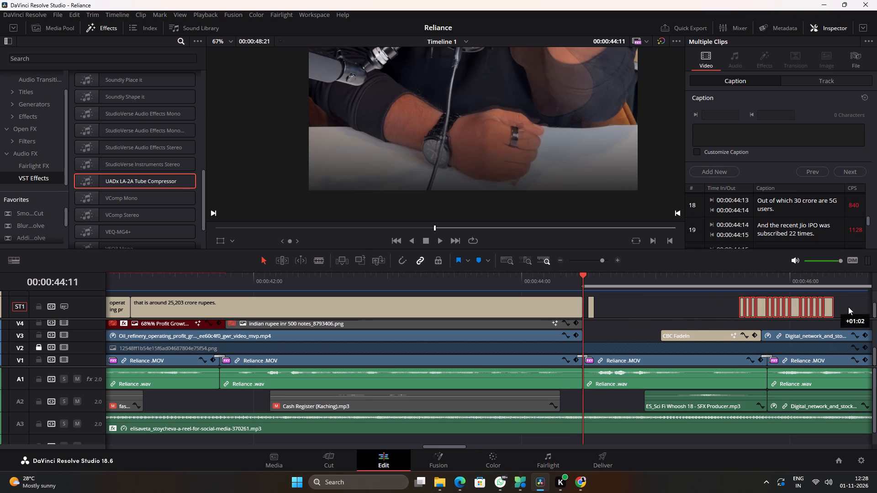
pyautogui.moveTo(848, 307); pyautogui.dragTo(863, 307)
pyautogui.keyDown('ctrl'); pyautogui.scroll(-12, 718, 327); pyautogui.keyUp('ctrl')
pyautogui.moveTo(586, 311); pyautogui.dragTo(647, 310)
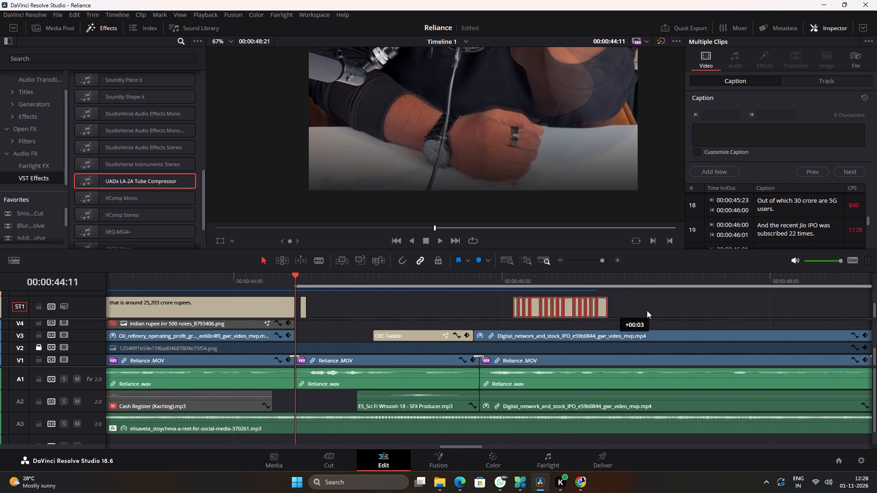
pyautogui.moveTo(647, 310); pyautogui.dragTo(740, 310)
# Retime "Second one is Jio. Jio now has 54 crore users." to run from 00:00:44:11 to 00:00:46:11.
pyautogui.moveTo(307, 307); pyautogui.dragTo(405, 307)
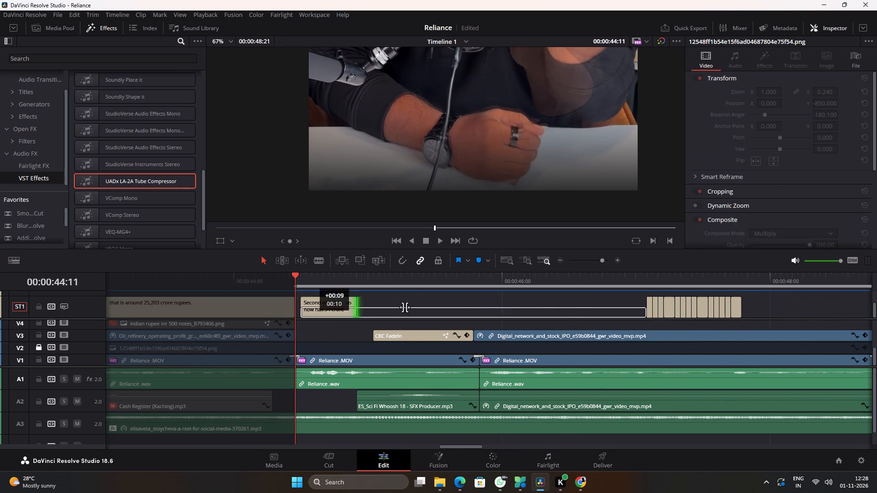
pyautogui.moveTo(405, 307); pyautogui.dragTo(572, 308)
pyautogui.moveTo(437, 308); pyautogui.dragTo(430, 308)
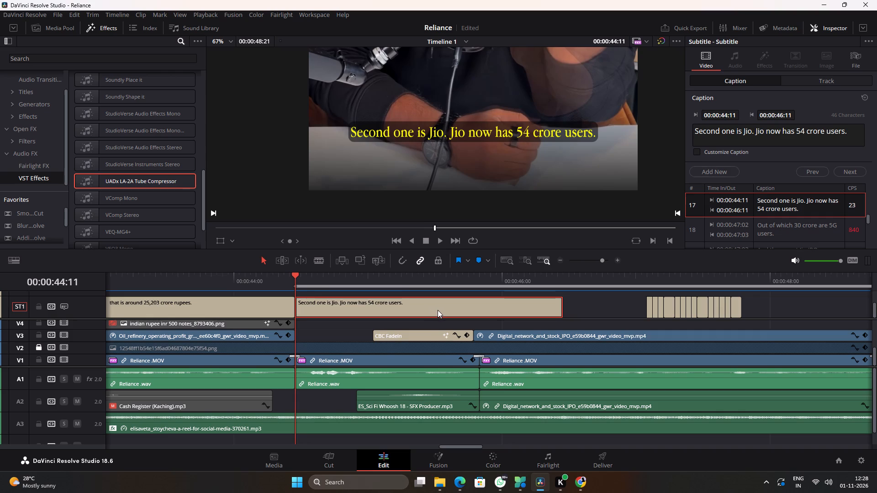
# Play the Jio caption through to 00:00:47:16 and move the captions from "Out of which 30 crore" onward to start at 00:00:49:14.
pyautogui.press('space')
pyautogui.keyDown('ctrl'); pyautogui.scroll(-6, 447, 310); pyautogui.keyUp('ctrl')
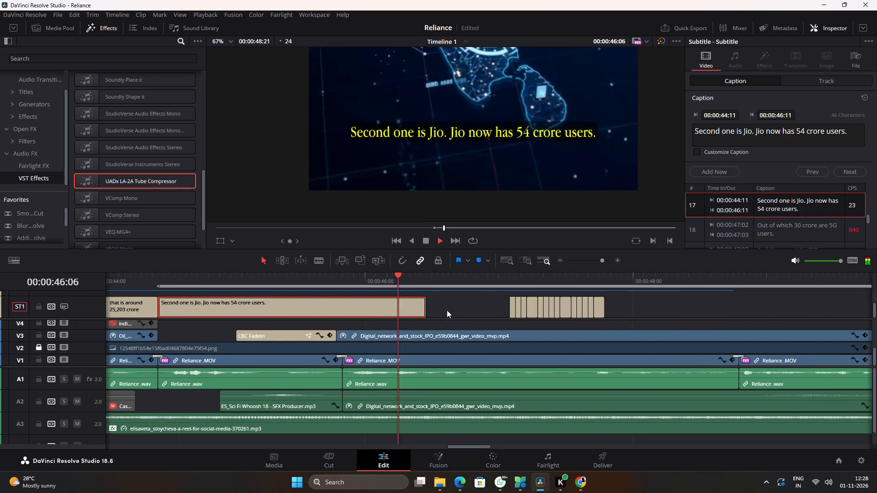
pyautogui.keyDown('ctrl'); pyautogui.scroll(-3, 447, 310); pyautogui.keyUp('ctrl')
pyautogui.press('space')
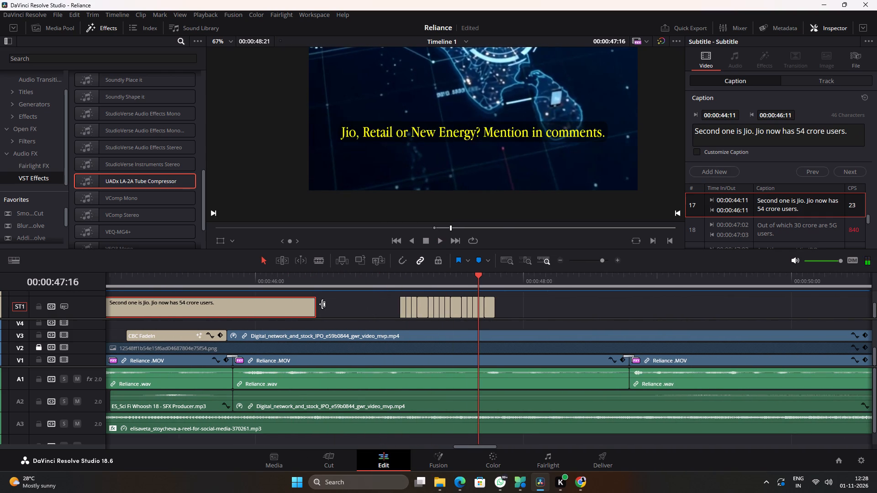
pyautogui.moveTo(377, 296); pyautogui.dragTo(524, 309)
pyautogui.moveTo(487, 311); pyautogui.dragTo(825, 308)
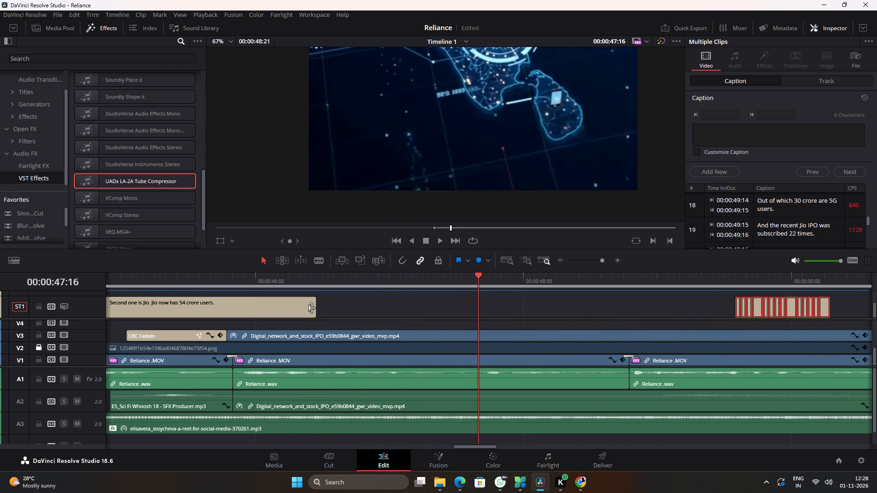
# Extend the end of "Second one is Jio" to about 00:00:49:07, play on, and park the playhead at 00:00:48:19.
pyautogui.moveTo(312, 308); pyautogui.dragTo(695, 307)
pyautogui.press('space')
pyautogui.keyDown('ctrl'); pyautogui.scroll(-6, 589, 325); pyautogui.keyUp('ctrl')
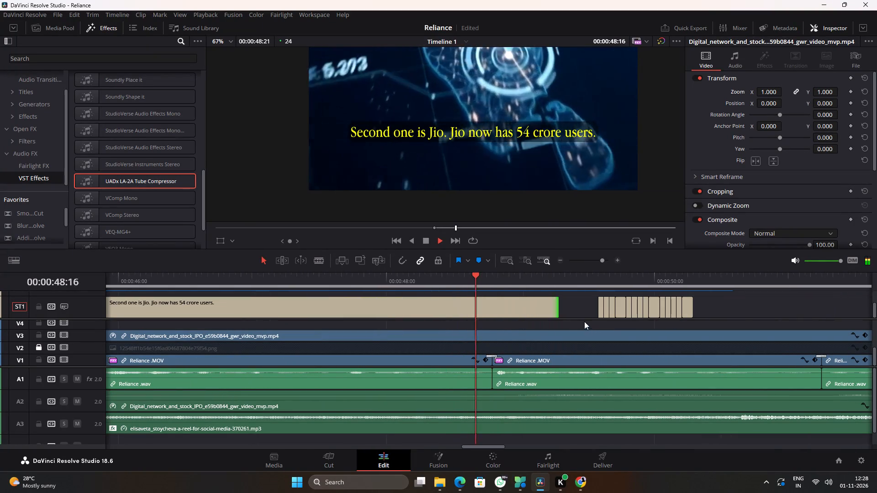
pyautogui.press('space')
pyautogui.click(490, 278)
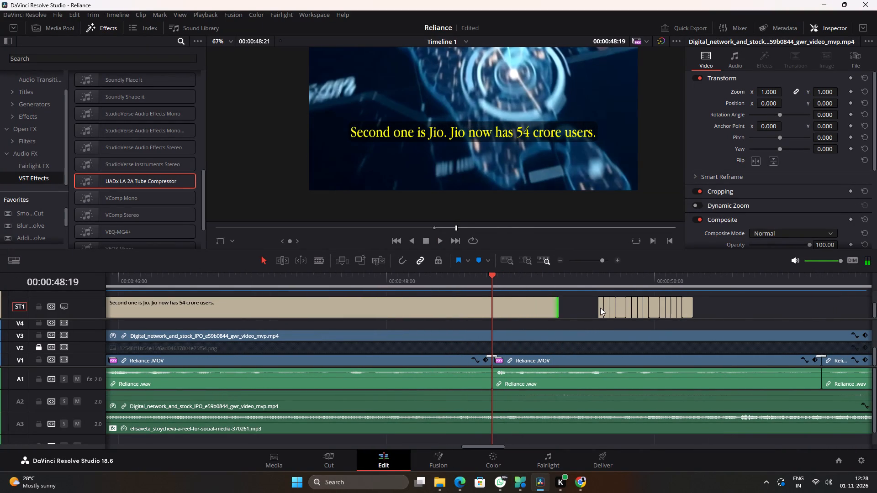
# Move all captions from "And the recent Jio IPO was subscribed 22 times." onward so they start at 00:00:52:09.
pyautogui.moveTo(713, 312); pyautogui.dragTo(607, 308)
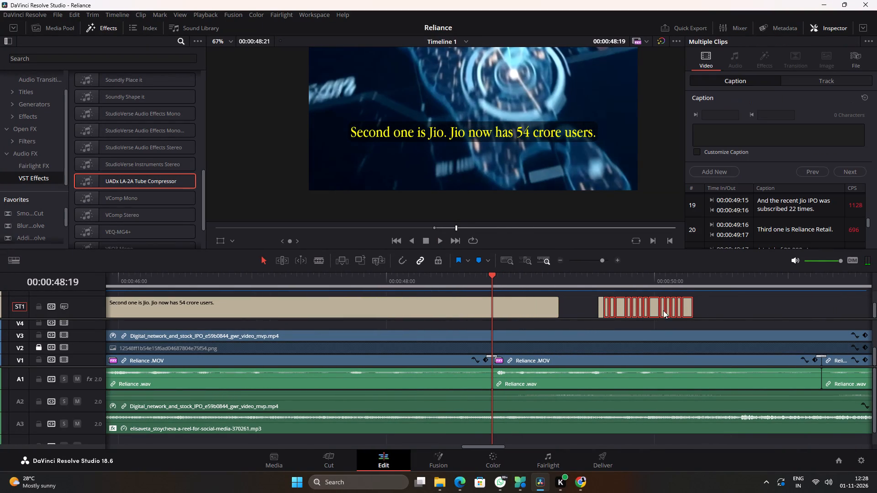
pyautogui.keyDown('ctrl'); pyautogui.scroll(-12, 681, 312); pyautogui.keyUp('ctrl')
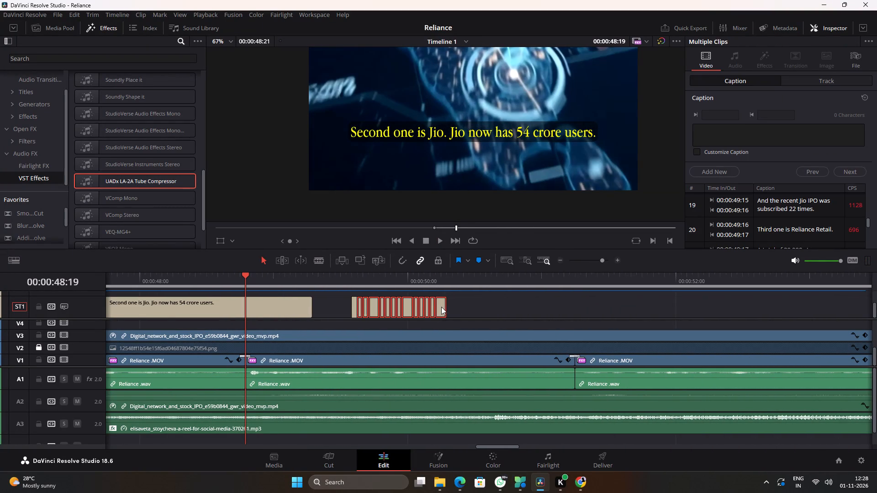
pyautogui.moveTo(441, 307); pyautogui.dragTo(810, 306)
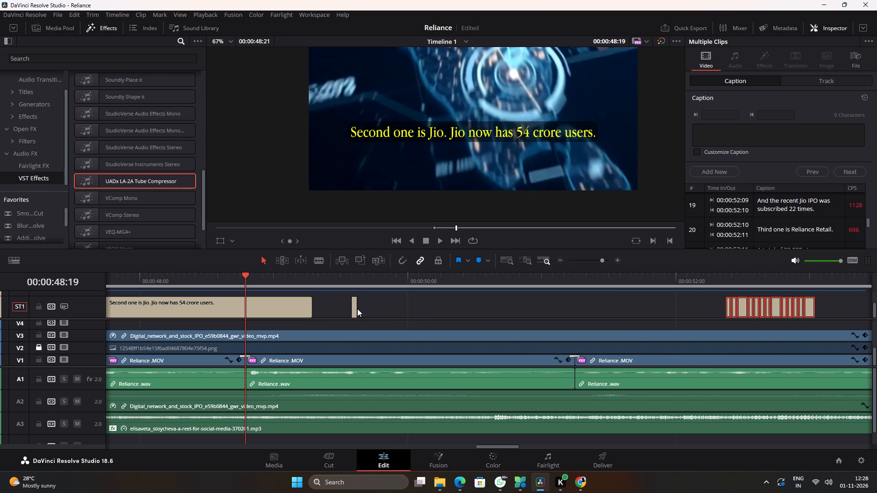
# Retime "Out of which 30 crore are 5G users." to run from 00:00:48:19 to 00:00:51:07.
pyautogui.click(354, 309)
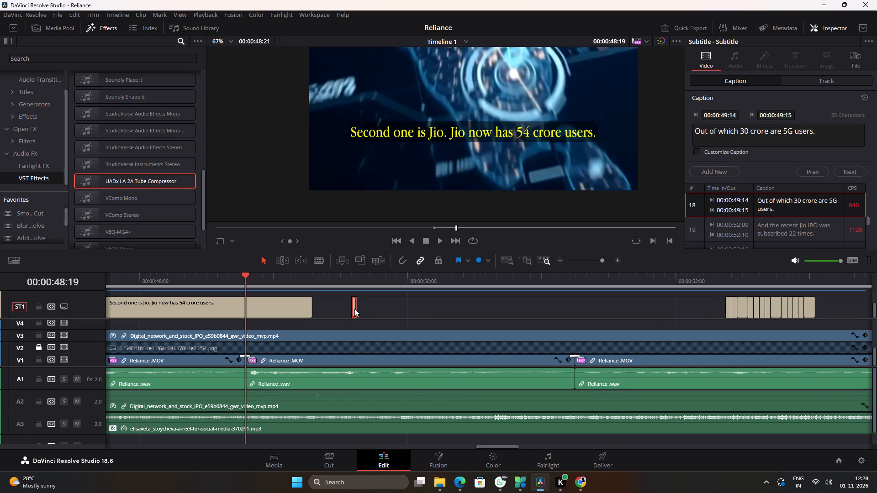
pyautogui.moveTo(359, 307); pyautogui.dragTo(607, 307)
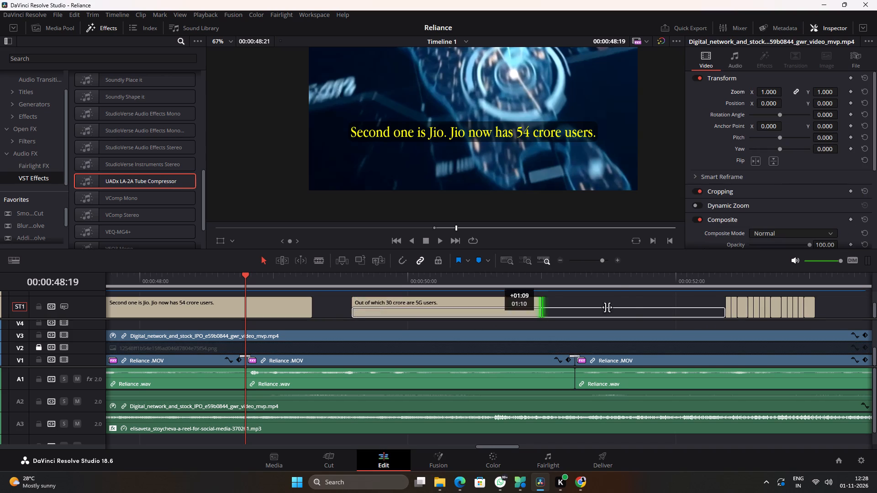
pyautogui.moveTo(607, 307); pyautogui.dragTo(690, 307)
pyautogui.moveTo(469, 307); pyautogui.dragTo(360, 310)
# Play the 5G caption up to 00:00:51:06 and move the captions from "Third one is Reliance Retail." onward to start at 00:00:53:22.
pyautogui.click(180, 284)
pyautogui.press('space')
pyautogui.keyDown('ctrl'); pyautogui.scroll(-3, 317, 301); pyautogui.keyUp('ctrl')
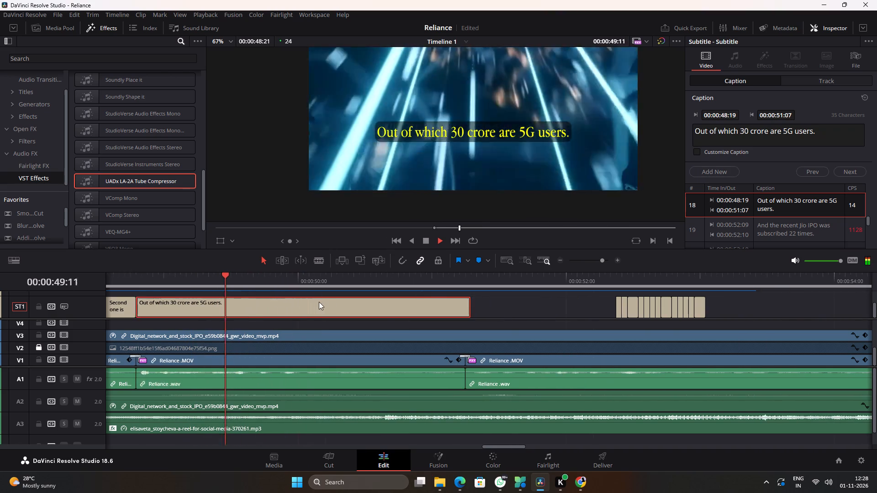
pyautogui.keyDown('ctrl'); pyautogui.scroll(-5, 319, 302); pyautogui.keyUp('ctrl')
pyautogui.keyDown('ctrl'); pyautogui.scroll(-2, 387, 308); pyautogui.keyUp('ctrl')
pyautogui.press('space')
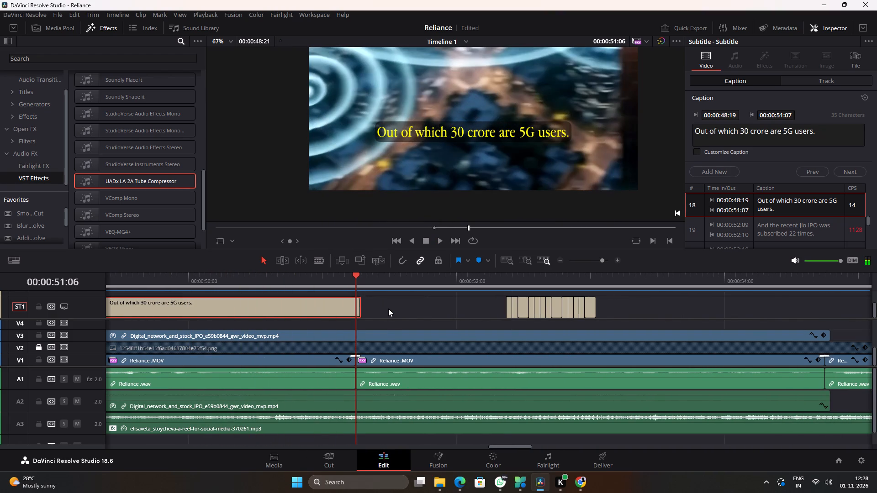
pyautogui.moveTo(629, 311); pyautogui.dragTo(545, 304)
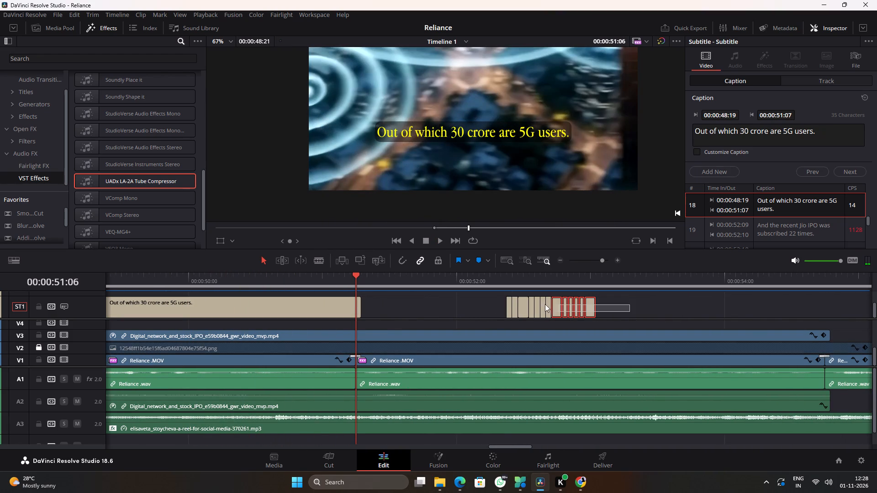
pyautogui.moveTo(545, 304); pyautogui.dragTo(516, 303)
pyautogui.moveTo(523, 309); pyautogui.dragTo(726, 301)
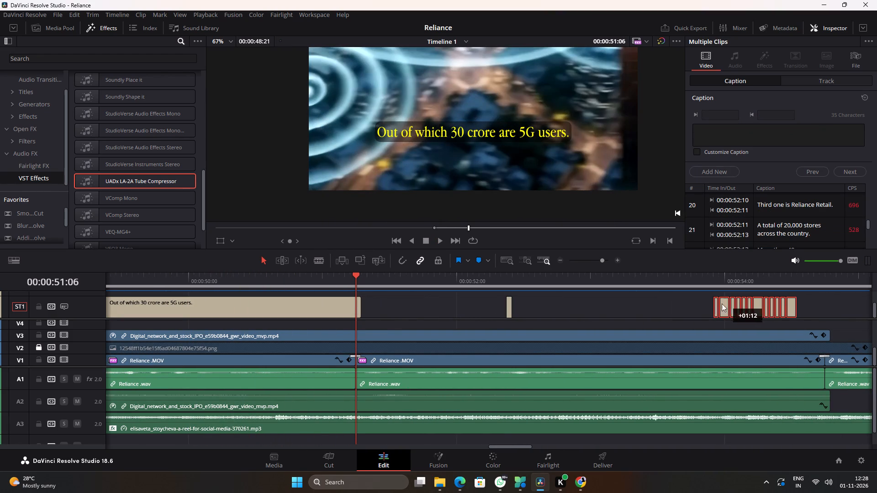
# Retime "And the recent Jio IPO was subscribed 22 times." to run from 00:00:51:06 to 00:00:52:13, and mark the In point at 00:00:51:06.
pyautogui.click(510, 310)
pyautogui.moveTo(513, 309); pyautogui.dragTo(575, 309)
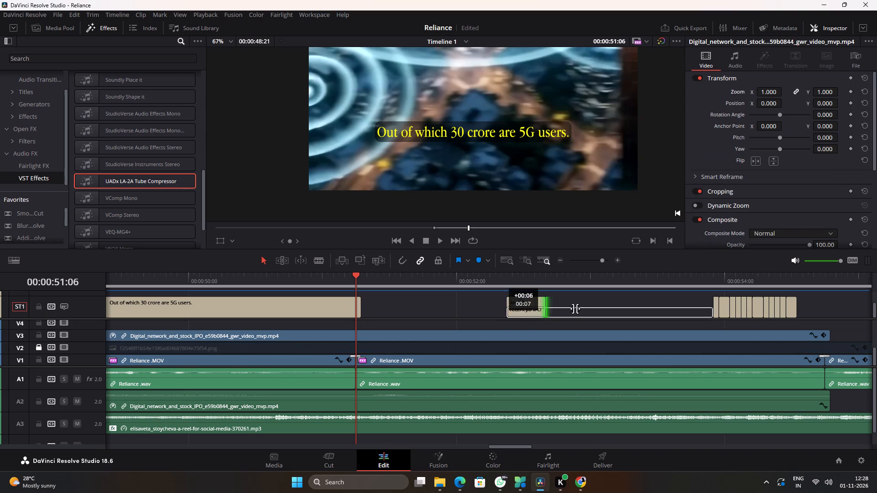
pyautogui.moveTo(575, 309); pyautogui.dragTo(684, 308)
pyautogui.moveTo(603, 312); pyautogui.dragTo(450, 314)
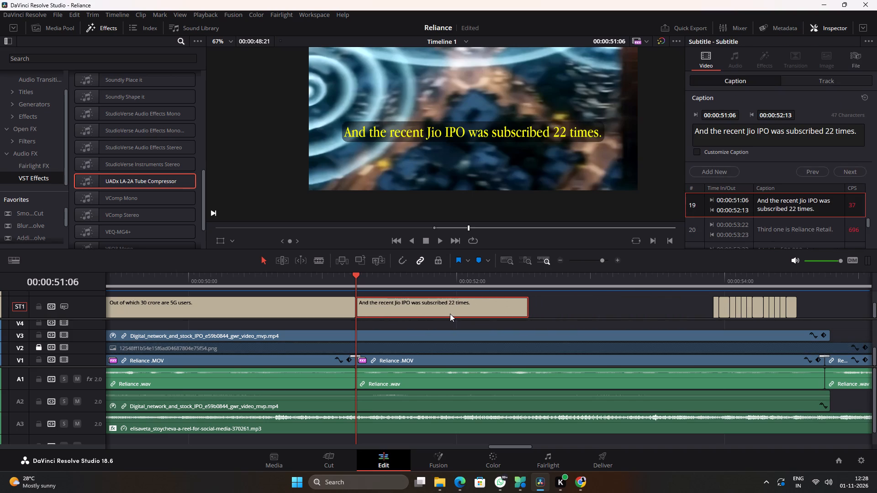
pyautogui.press('i')
# Extend the end of the Jio IPO caption to about 00:00:54:20, moving the captions after it to start at 00:00:54:23.
pyautogui.keyDown('ctrl'); pyautogui.scroll(-9, 453, 314); pyautogui.keyUp('ctrl')
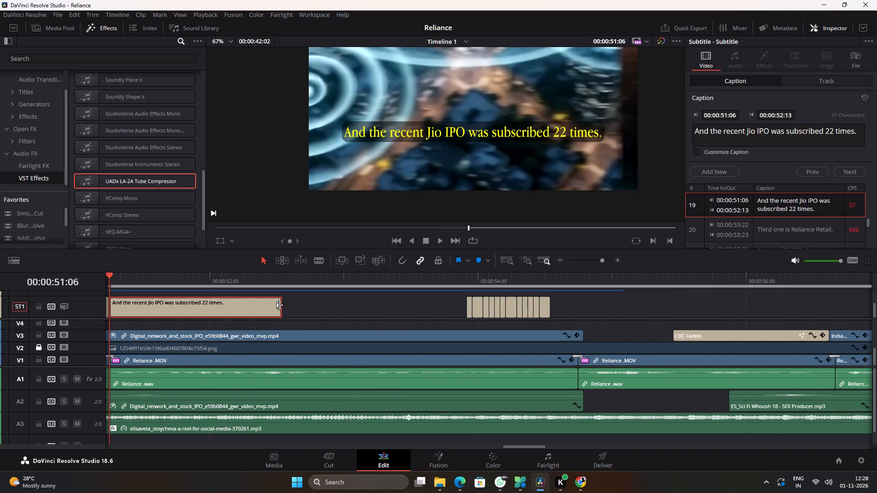
pyautogui.moveTo(280, 305); pyautogui.dragTo(446, 305)
pyautogui.moveTo(581, 309); pyautogui.dragTo(479, 307)
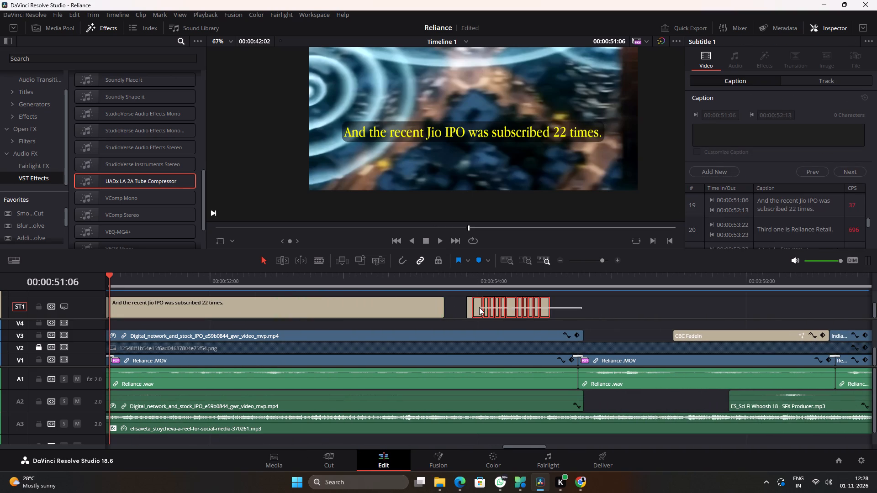
pyautogui.moveTo(479, 307); pyautogui.dragTo(469, 307)
pyautogui.moveTo(478, 308); pyautogui.dragTo(618, 308)
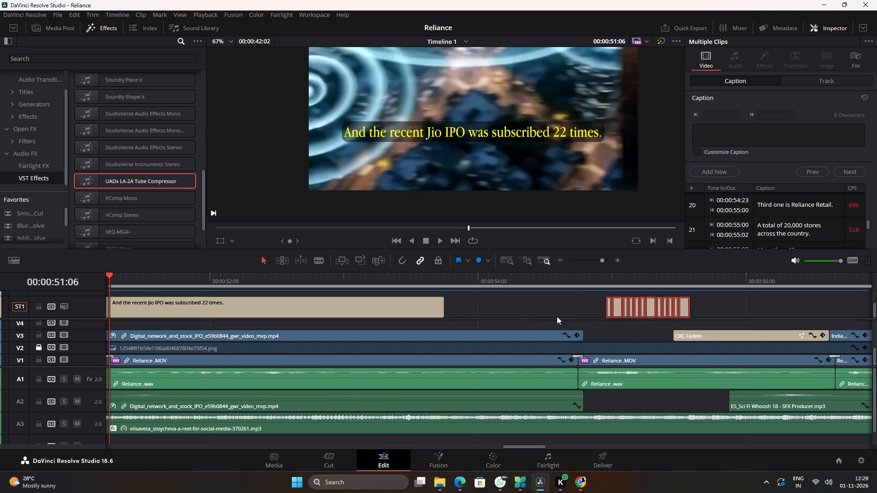
pyautogui.moveTo(444, 309); pyautogui.dragTo(594, 309)
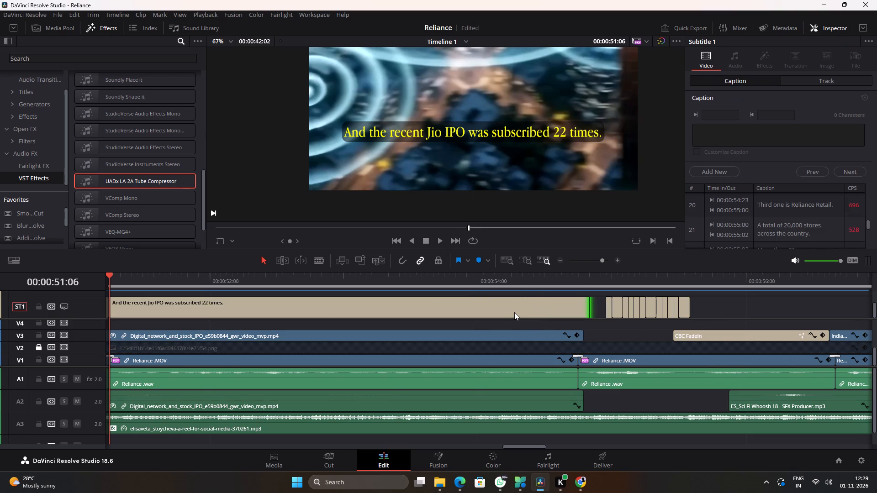
# Play the Jio IPO caption up to 00:00:54:18 and move the captions from "A total of 20,000 stores" onward to start at 00:00:56:20.
pyautogui.press('space')
pyautogui.keyDown('ctrl'); pyautogui.scroll(-2, 495, 311); pyautogui.keyUp('ctrl')
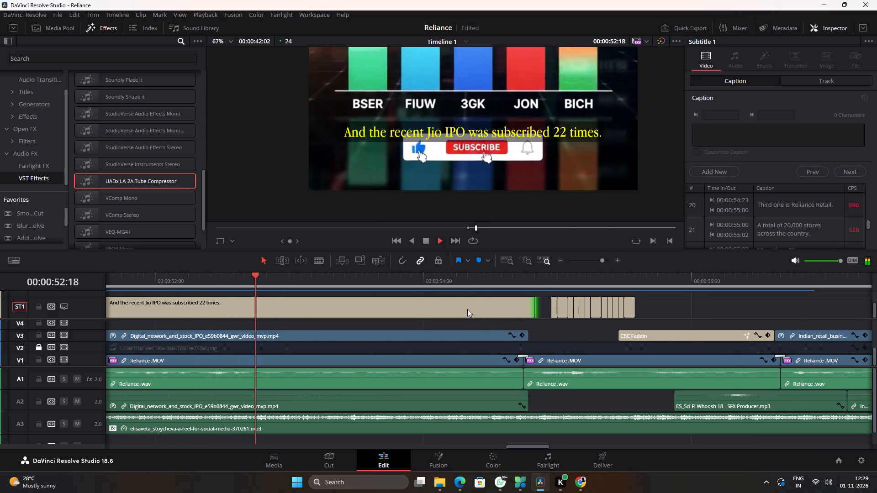
pyautogui.keyDown('ctrl'); pyautogui.scroll(-2, 459, 307); pyautogui.keyUp('ctrl')
pyautogui.press('space')
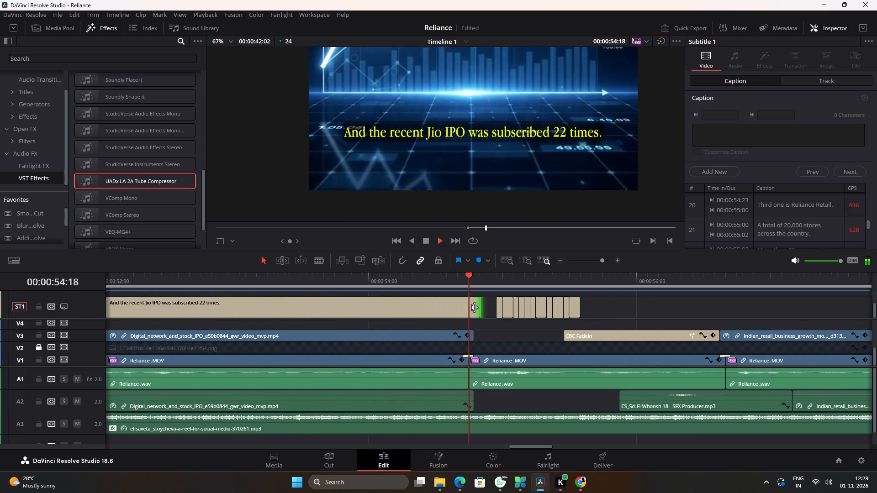
pyautogui.click(498, 308)
pyautogui.moveTo(608, 315); pyautogui.dragTo(523, 311)
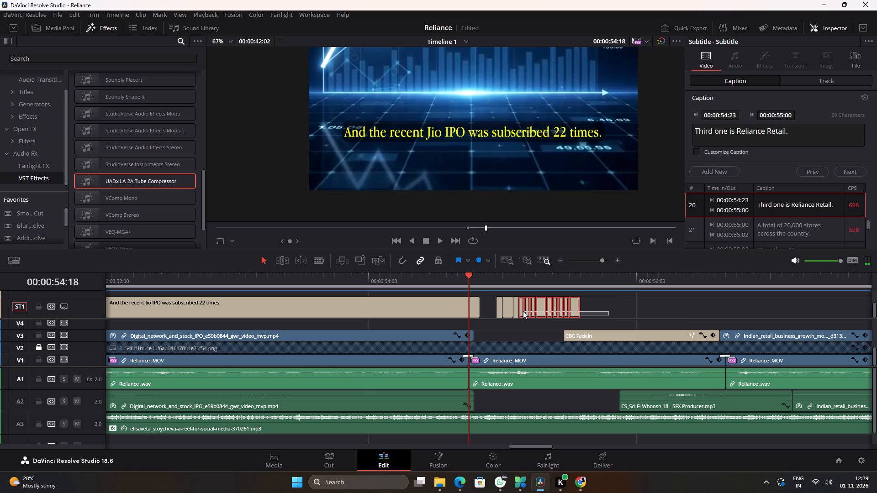
pyautogui.moveTo(523, 311); pyautogui.dragTo(512, 309)
pyautogui.moveTo(508, 309); pyautogui.dragTo(742, 308)
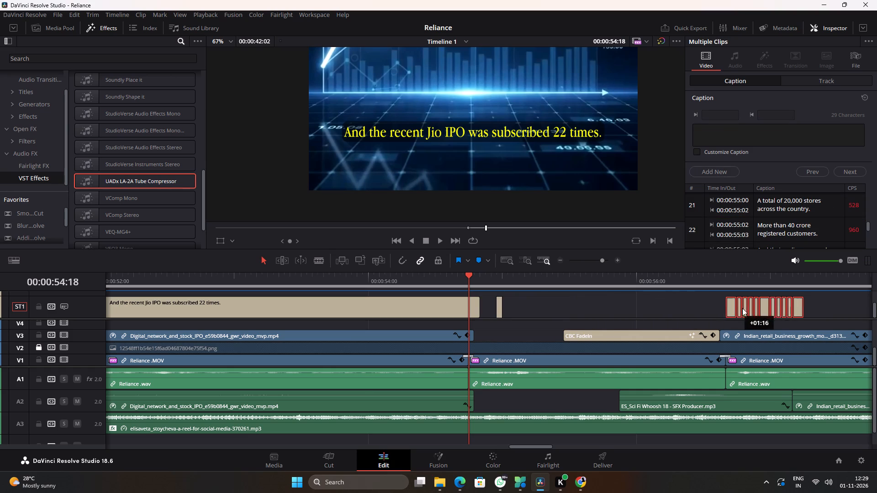
pyautogui.moveTo(742, 308); pyautogui.dragTo(755, 306)
# Retime "Third one is Reliance Retail." to run from 00:00:54:18 to 00:00:56:11.
pyautogui.click(498, 311)
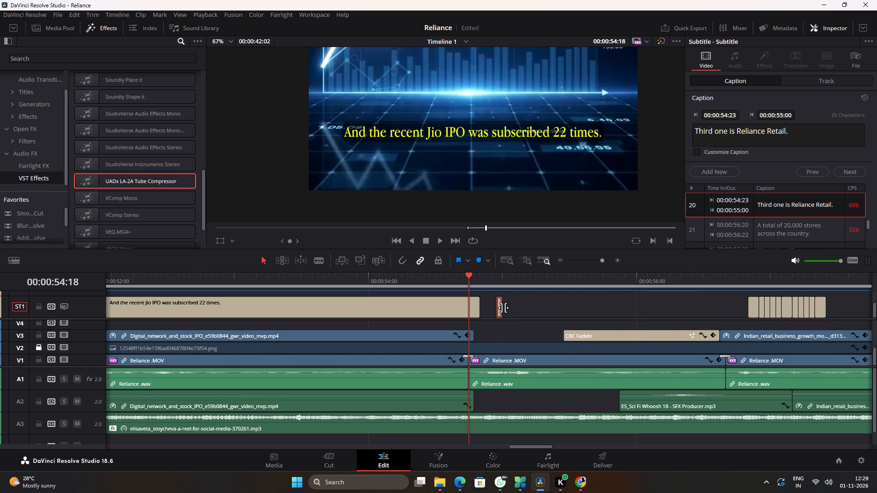
pyautogui.moveTo(503, 308); pyautogui.dragTo(729, 307)
pyautogui.moveTo(629, 311); pyautogui.dragTo(599, 312)
# Play up to 00:00:56:16, extend the end of "Third one is Reliance Retail." to that frame, and mark the In point there.
pyautogui.press('space')
pyautogui.keyDown('ctrl'); pyautogui.scroll(-11, 566, 313); pyautogui.keyUp('ctrl')
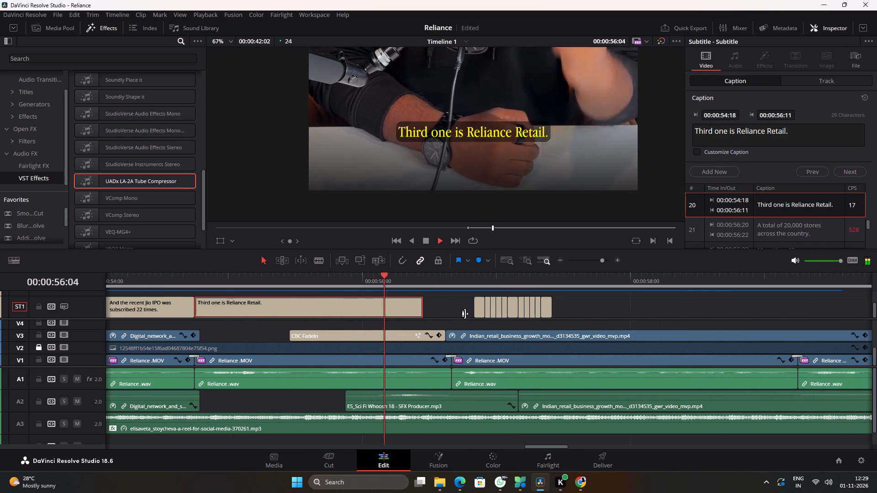
pyautogui.press('space')
pyautogui.moveTo(422, 305); pyautogui.dragTo(454, 312)
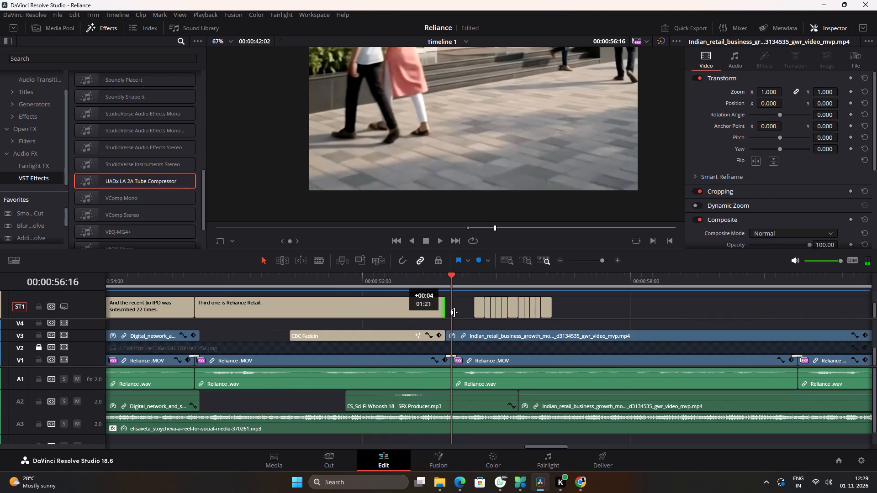
pyautogui.moveTo(454, 312); pyautogui.dragTo(455, 312)
pyautogui.press('i')
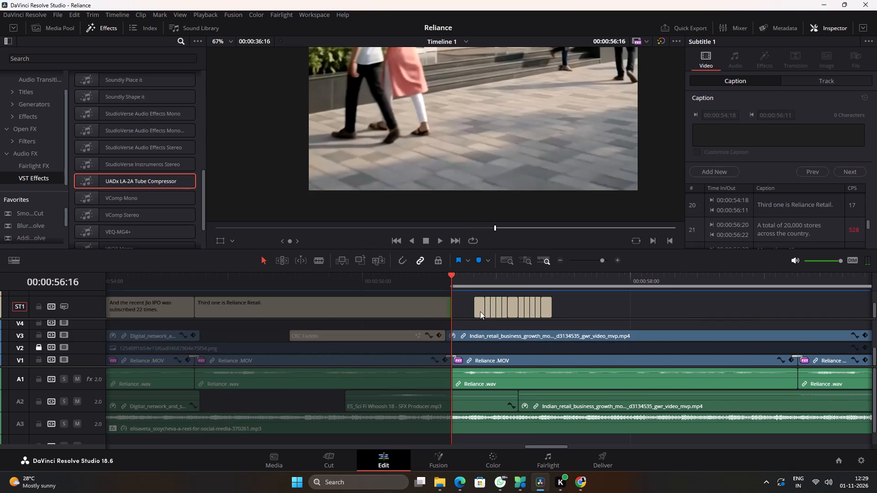
# Move all captions from "More than 40 crore registered customers." onward so they start at 00:00:59:03.
pyautogui.moveTo(597, 313); pyautogui.dragTo(489, 309)
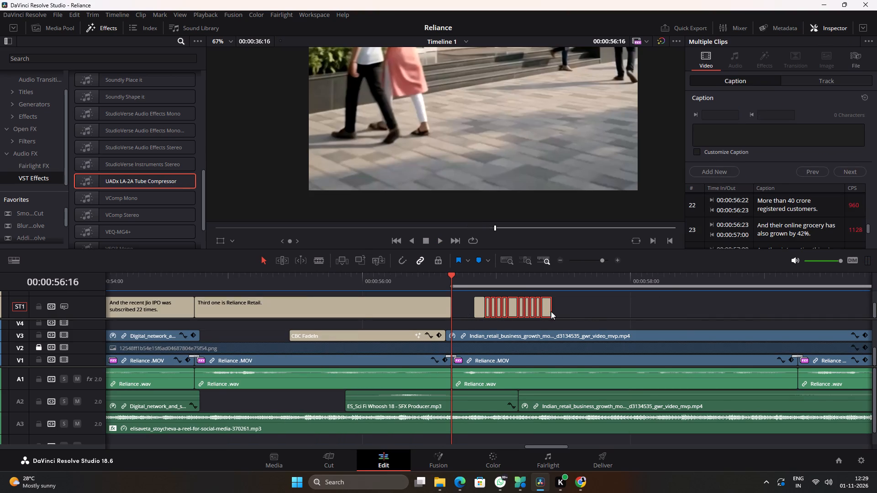
pyautogui.moveTo(546, 310); pyautogui.dragTo(845, 304)
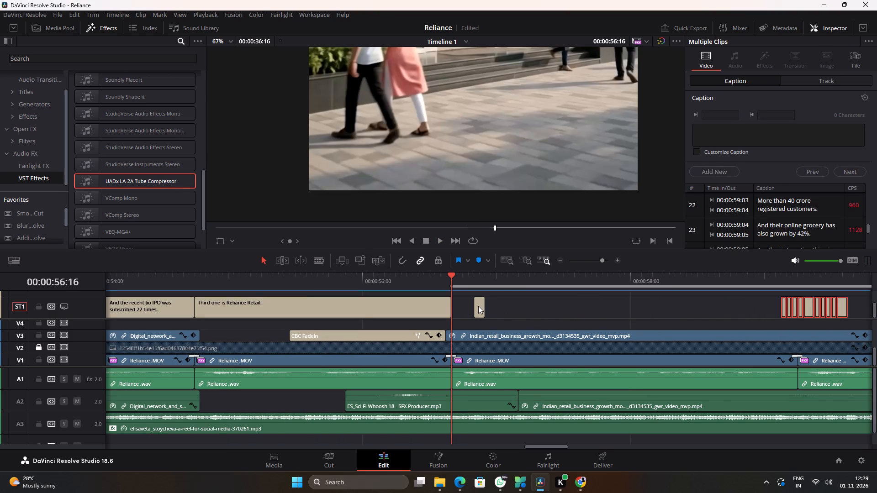
# Retime "A total of 20,000 stores across the country." to run from 00:00:56:16 to 00:00:58:20.
pyautogui.click(478, 306)
pyautogui.moveTo(486, 307); pyautogui.dragTo(752, 307)
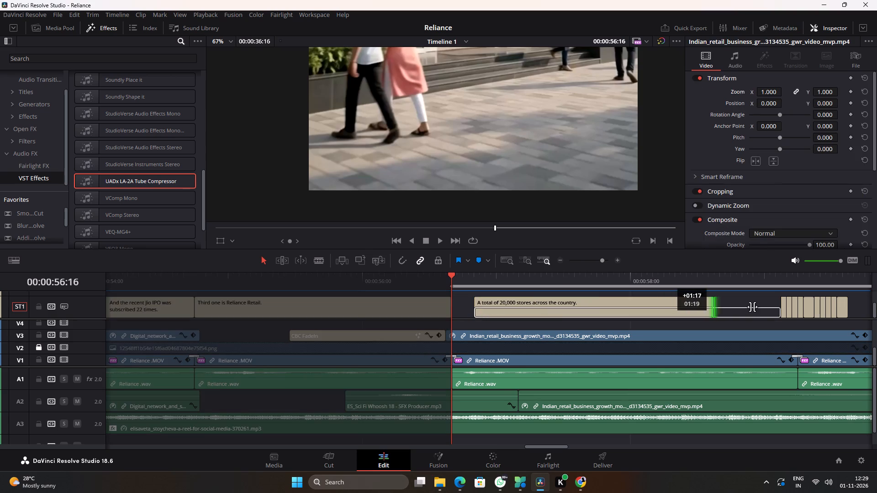
pyautogui.moveTo(752, 307); pyautogui.dragTo(766, 308)
pyautogui.moveTo(608, 311); pyautogui.dragTo(584, 312)
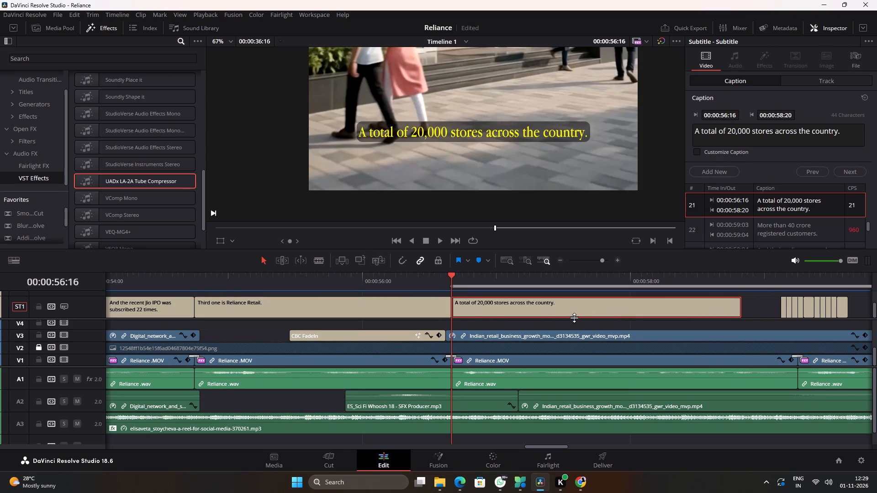
# Play up to 00:00:59:07 and move all captions from "More than 40 crore registered customers." onward to start at 00:01:01:11.
pyautogui.press('space')
pyautogui.keyDown('ctrl'); pyautogui.scroll(-11, 588, 316); pyautogui.keyUp('ctrl')
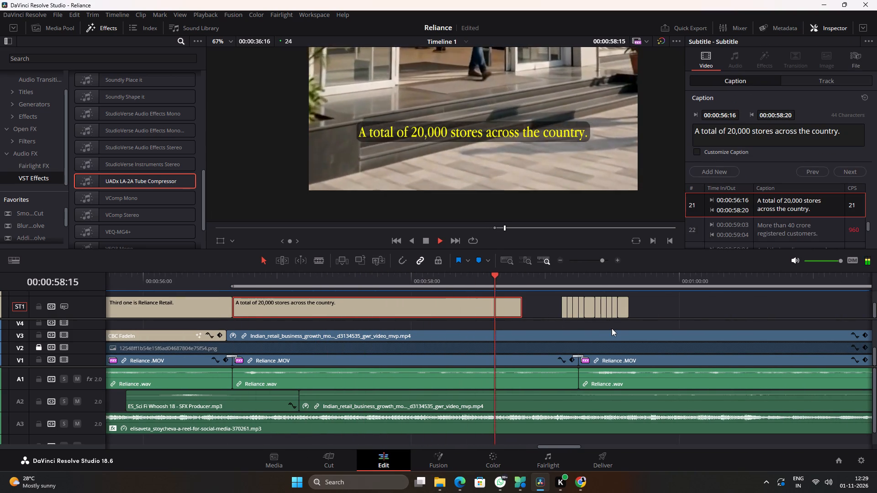
pyautogui.press('space')
pyautogui.moveTo(652, 312); pyautogui.dragTo(559, 300)
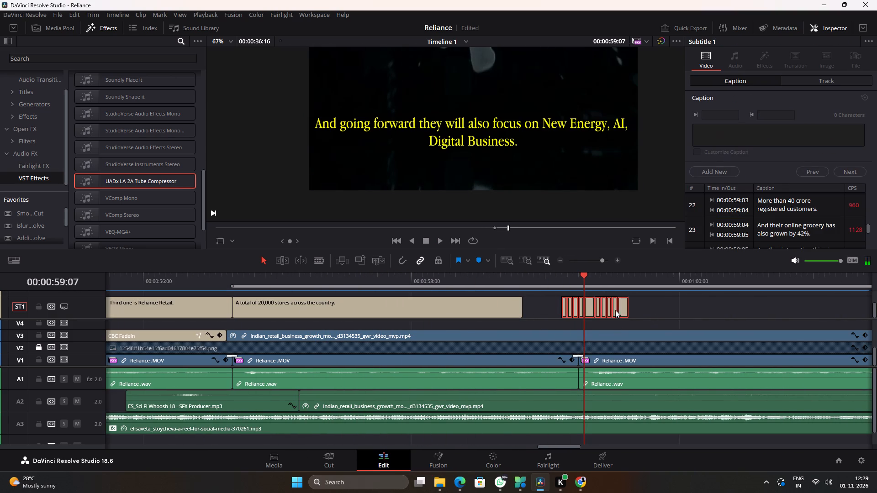
pyautogui.moveTo(623, 310); pyautogui.dragTo(876, 309)
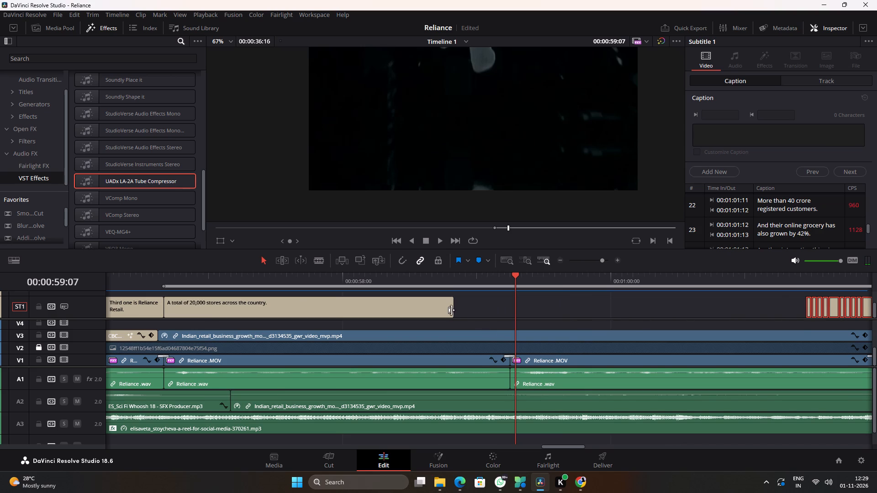
# Extend the end of "A total of 20,000 stores across the country." to about 00:01:00:14 and place the playhead at 00:00:59:06.
pyautogui.moveTo(451, 310); pyautogui.dragTo(689, 309)
pyautogui.keyDown('ctrl'); pyautogui.scroll(-2, 642, 311); pyautogui.keyUp('ctrl')
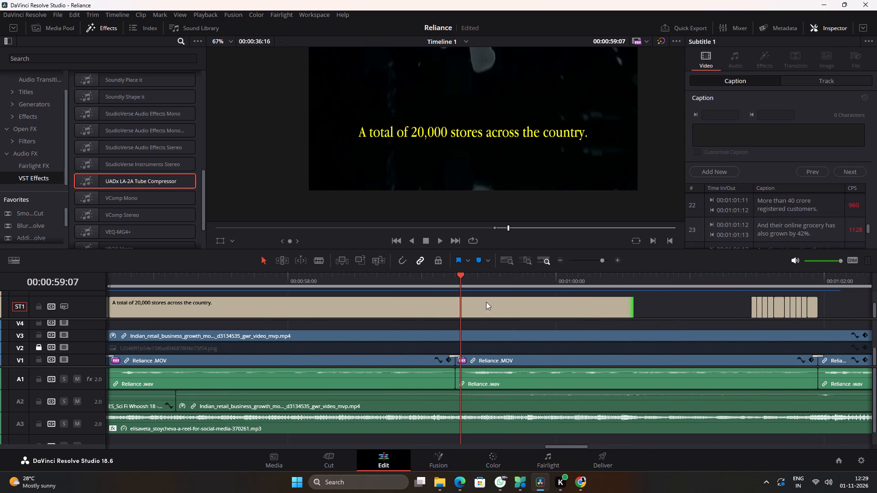
pyautogui.click(458, 284)
# Move all captions from "And their online grocery has also grown by 42%." onward so they start at 00:01:02:16.
pyautogui.keyDown('ctrl'); pyautogui.scroll(-2, 815, 316); pyautogui.keyUp('ctrl')
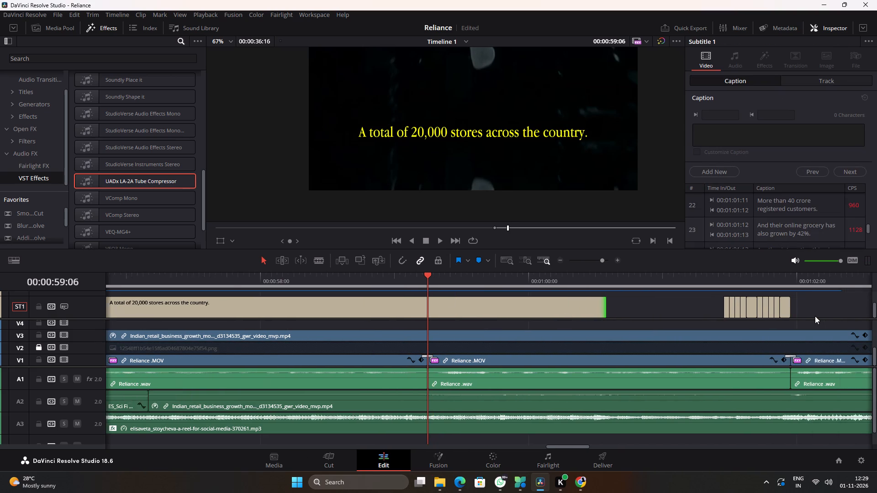
pyautogui.keyDown('ctrl'); pyautogui.scroll(-2, 815, 316); pyautogui.keyUp('ctrl')
pyautogui.moveTo(754, 310); pyautogui.dragTo(652, 304)
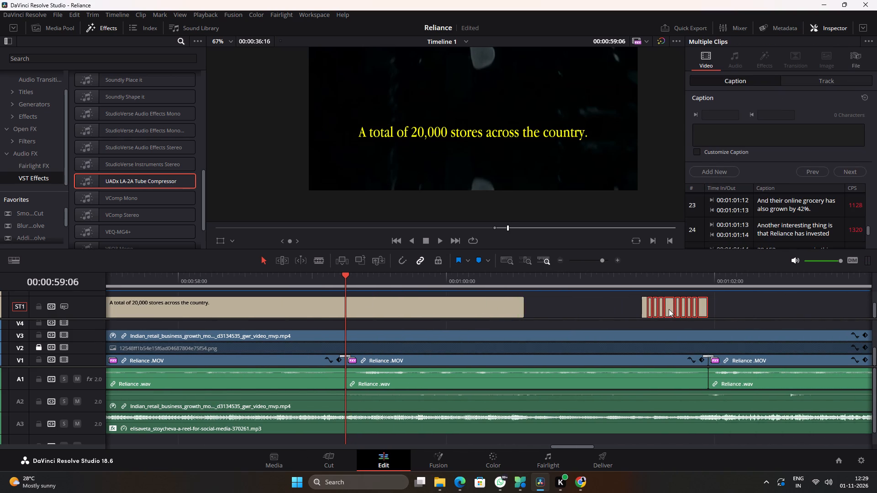
pyautogui.moveTo(669, 309); pyautogui.dragTo(831, 309)
# Retime "More than 40 crore registered customers." to run from 00:00:59:06 to 00:01:01:07.
pyautogui.click(645, 311)
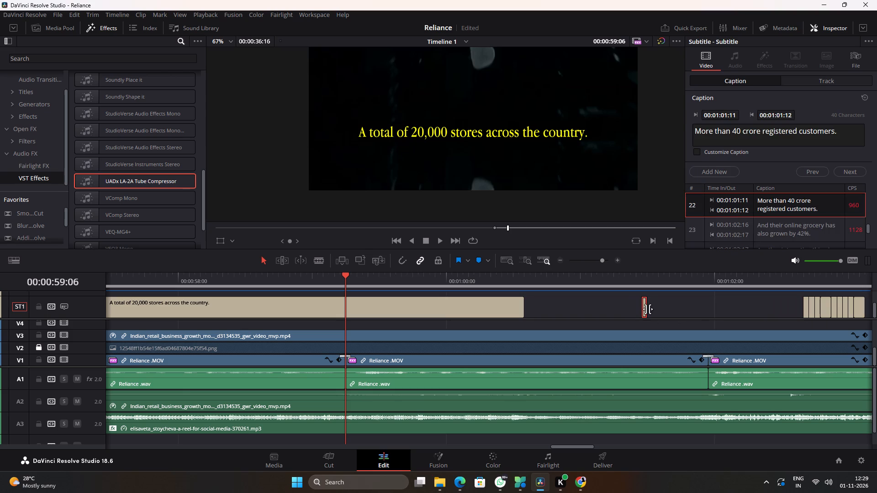
pyautogui.moveTo(648, 308); pyautogui.dragTo(776, 308)
pyautogui.moveTo(723, 309); pyautogui.dragTo(542, 311)
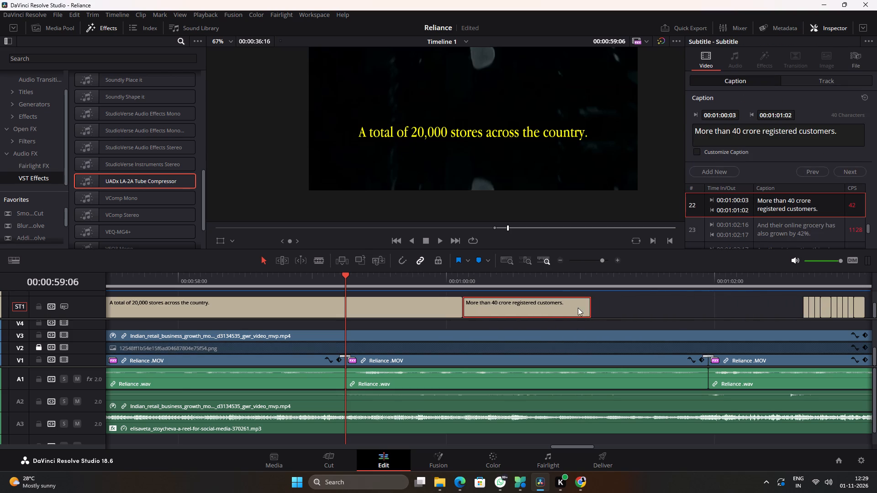
pyautogui.moveTo(592, 307); pyautogui.dragTo(742, 307)
pyautogui.moveTo(648, 307); pyautogui.dragTo(532, 311)
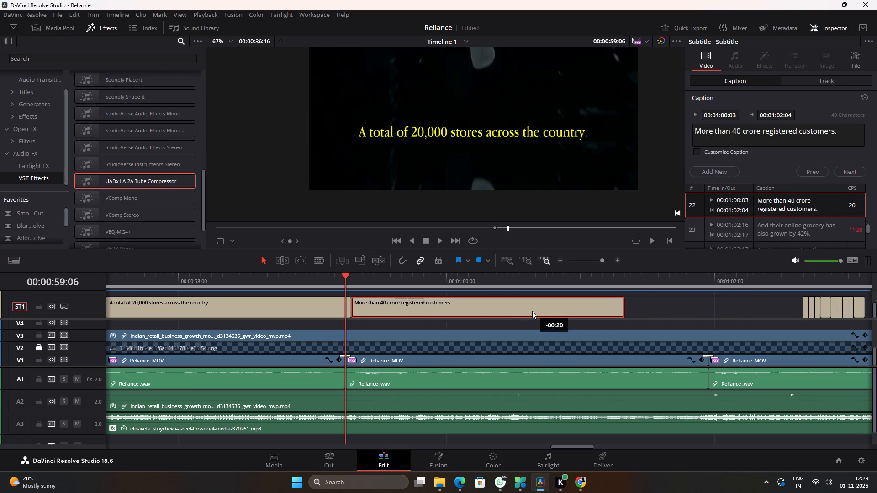
pyautogui.moveTo(532, 311); pyautogui.dragTo(529, 312)
# Play the registered-customers caption, extend its end just past 00:01:01:23, and mark the In point at 00:01:01:23.
pyautogui.click(272, 278)
pyautogui.press('space')
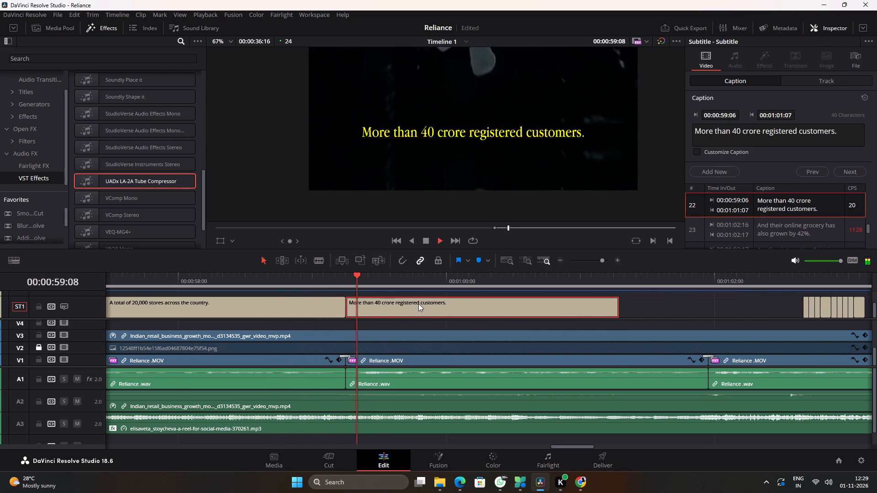
pyautogui.keyDown('ctrl'); pyautogui.scroll(-8, 435, 313); pyautogui.keyUp('ctrl')
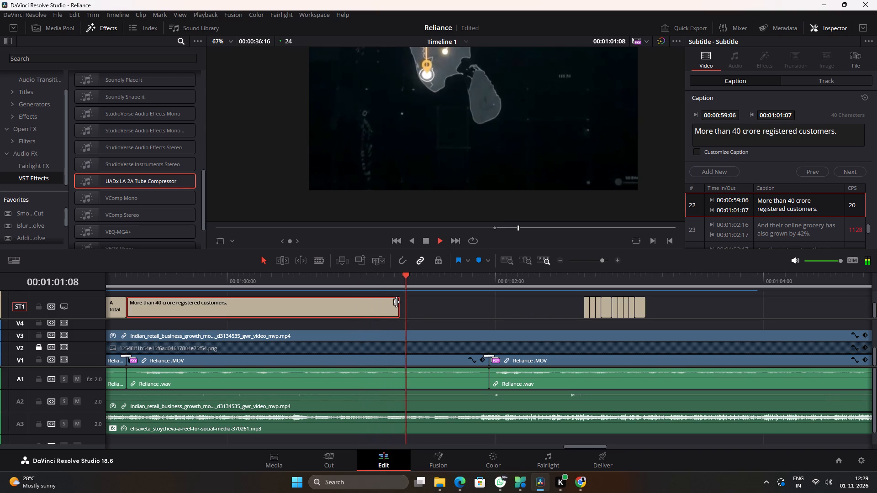
pyautogui.press('space')
pyautogui.click(488, 286)
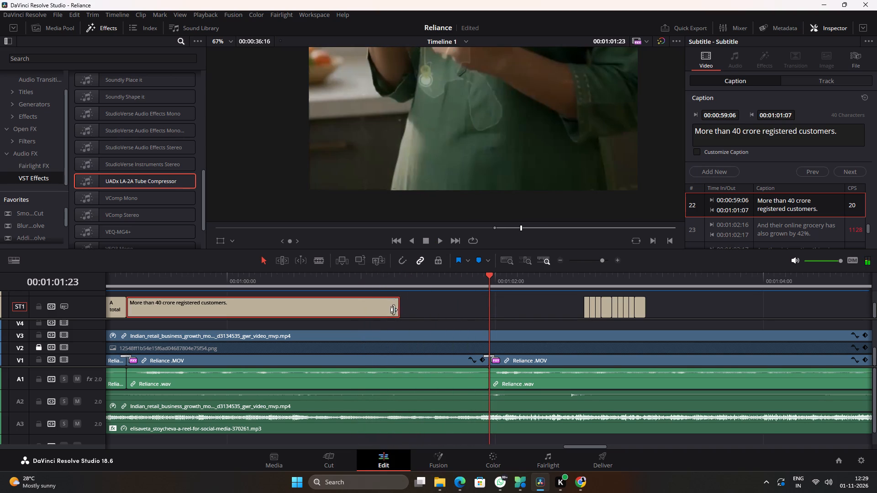
pyautogui.moveTo(396, 308); pyautogui.dragTo(506, 315)
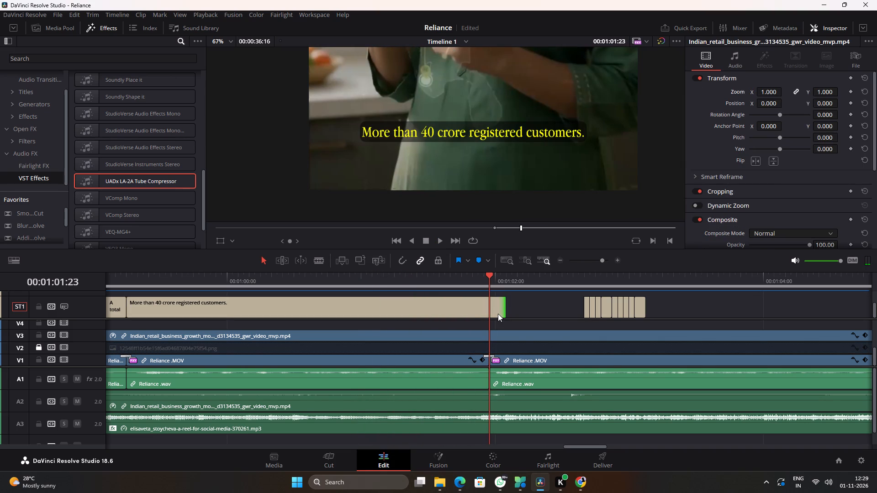
pyautogui.press('i')
pyautogui.click(538, 313)
# Move all captions from "Another interesting thing is that Reliance has invested" onward so they start at 00:01:05:05.
pyautogui.moveTo(685, 315); pyautogui.dragTo(595, 306)
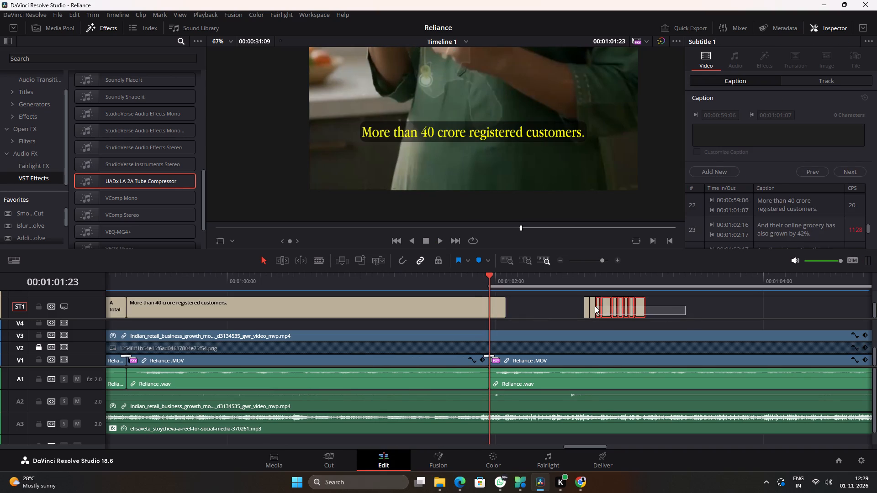
pyautogui.moveTo(595, 306); pyautogui.dragTo(594, 306)
pyautogui.moveTo(639, 310); pyautogui.dragTo(876, 309)
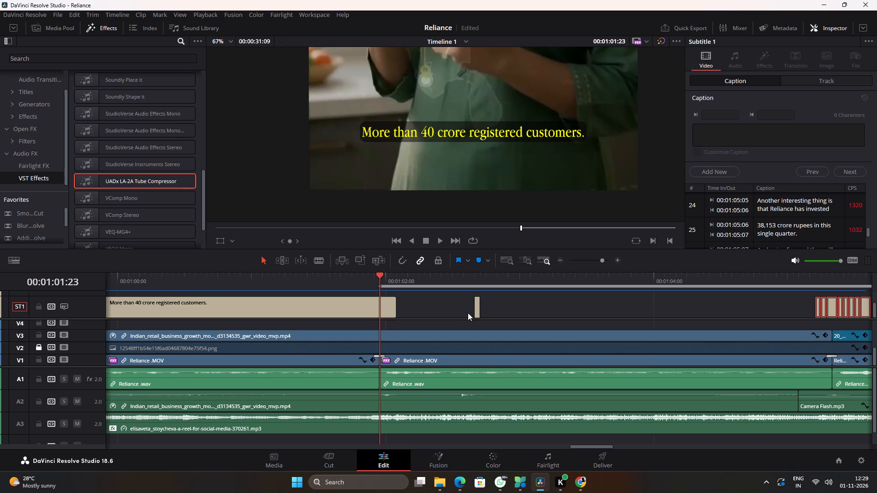
# Retime "And their online grocery has also grown by 42%." to run from 00:01:01:23 to 00:01:04:11.
pyautogui.click(475, 309)
pyautogui.moveTo(481, 306); pyautogui.dragTo(814, 306)
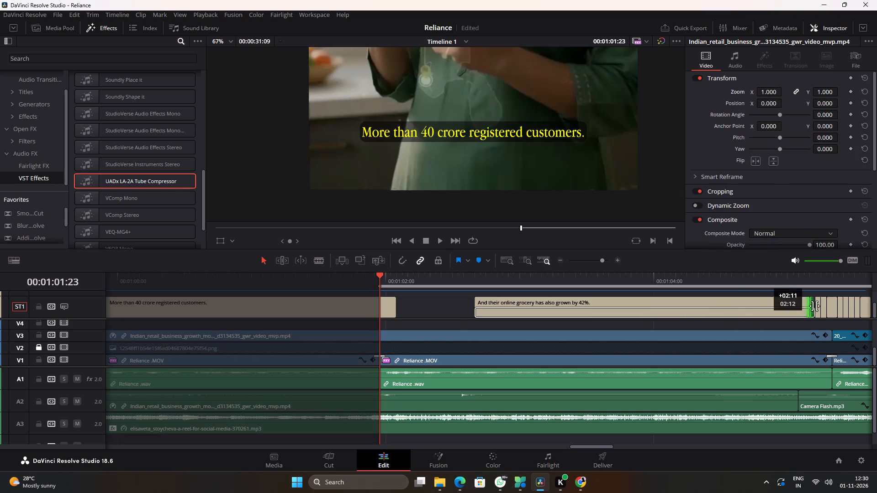
pyautogui.moveTo(814, 306); pyautogui.dragTo(814, 306)
pyautogui.moveTo(671, 308); pyautogui.dragTo(572, 314)
# Play up to 00:01:05:08 and move all captions from "Another interesting thing is that Reliance has invested" onward to start at 00:01:05:17.
pyautogui.press('space')
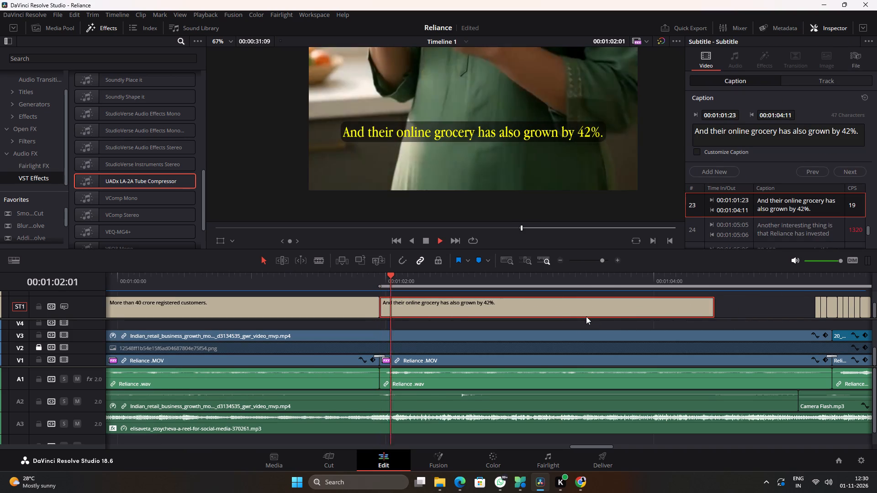
pyautogui.keyDown('ctrl'); pyautogui.scroll(-10, 629, 316); pyautogui.keyUp('ctrl')
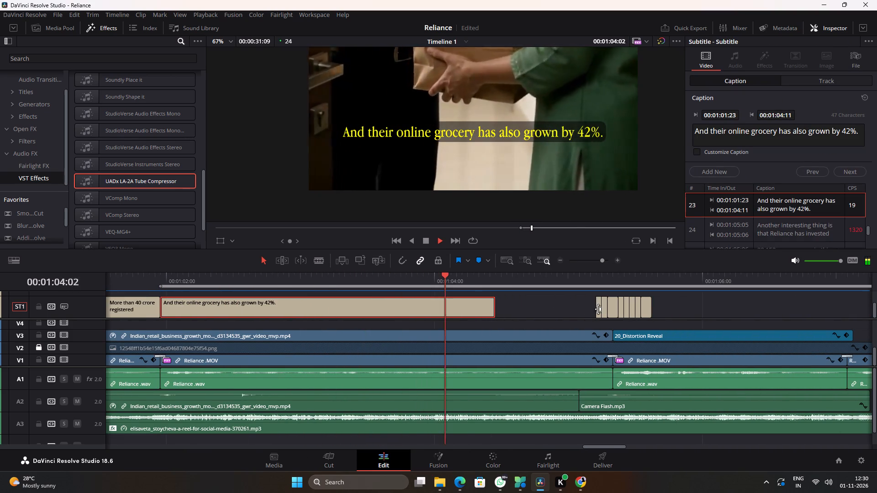
pyautogui.press('space')
pyautogui.moveTo(677, 310); pyautogui.dragTo(615, 299)
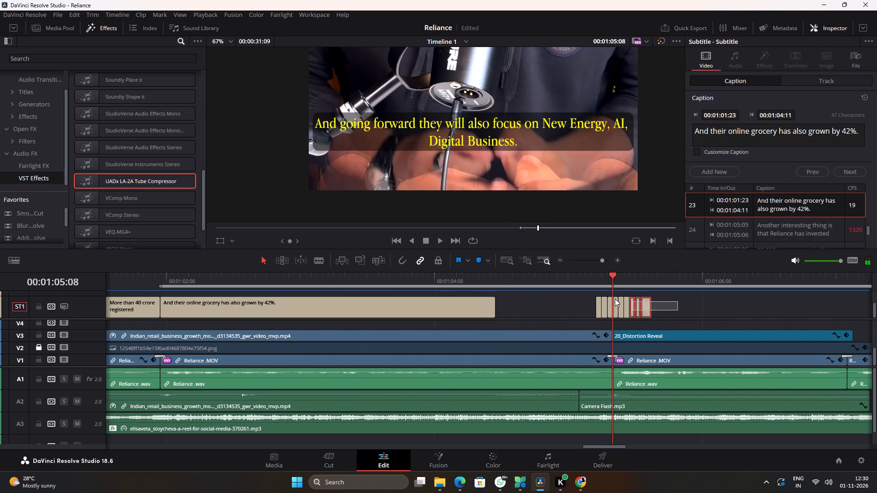
pyautogui.moveTo(615, 299); pyautogui.dragTo(584, 300)
pyautogui.scroll(-6, 672, 301)
pyautogui.moveTo(645, 311); pyautogui.dragTo(710, 311)
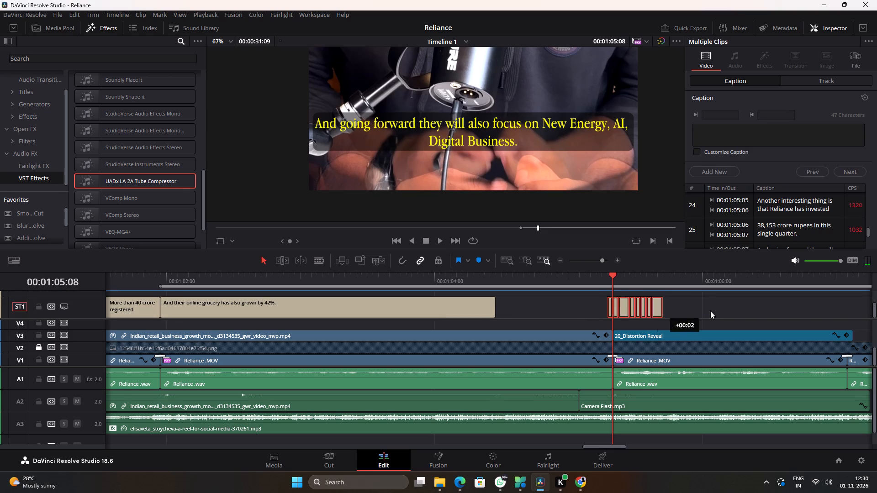
pyautogui.moveTo(710, 311); pyautogui.dragTo(713, 311)
# Extend the end of "And their online grocery has also grown by 42%." to about 00:01:05:08 and mark the In point at that frame.
pyautogui.moveTo(497, 306); pyautogui.dragTo(618, 306)
pyautogui.keyDown('ctrl'); pyautogui.scroll(-3, 639, 308); pyautogui.keyUp('ctrl')
pyautogui.press('i')
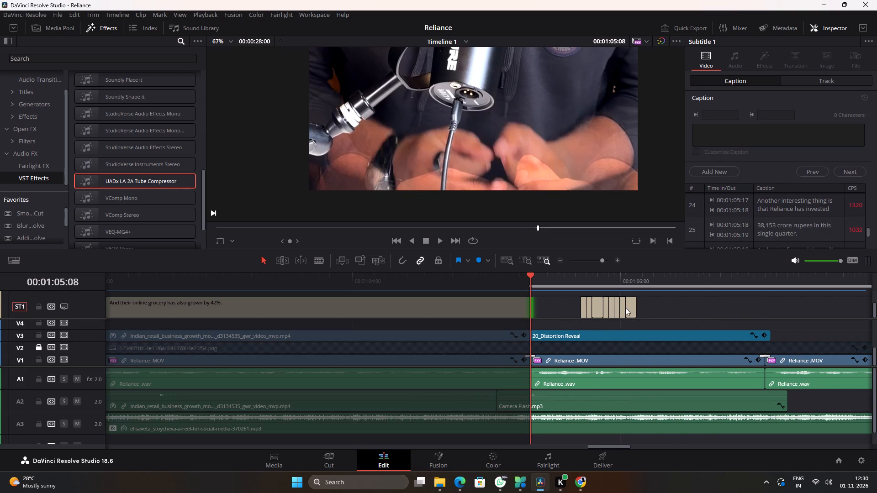
# Move all captions from "38,153 crore rupees in this single quarter." onward so they start at 00:01:07:08.
pyautogui.moveTo(662, 314); pyautogui.dragTo(591, 304)
pyautogui.moveTo(598, 306); pyautogui.dragTo(599, 307)
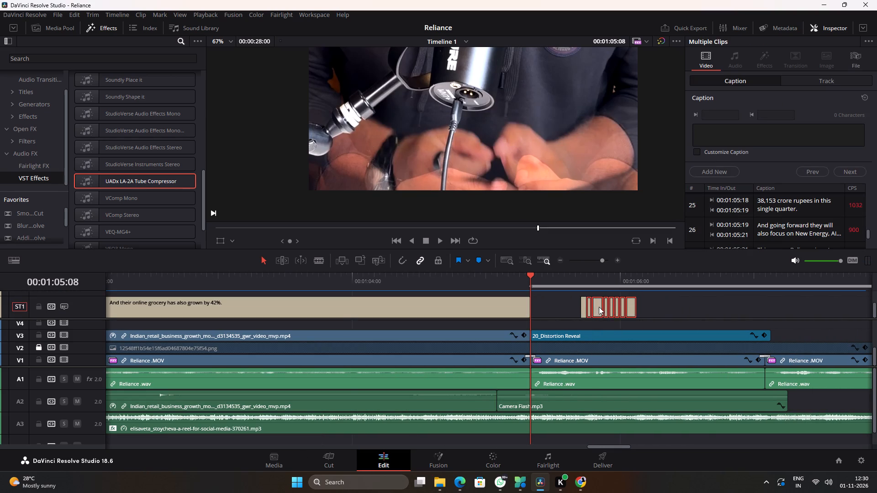
pyautogui.moveTo(599, 307); pyautogui.dragTo(814, 306)
# Retime "Another interesting thing is that Reliance has invested" to run from 00:01:05:08 to 00:01:06:20.
pyautogui.click(584, 307)
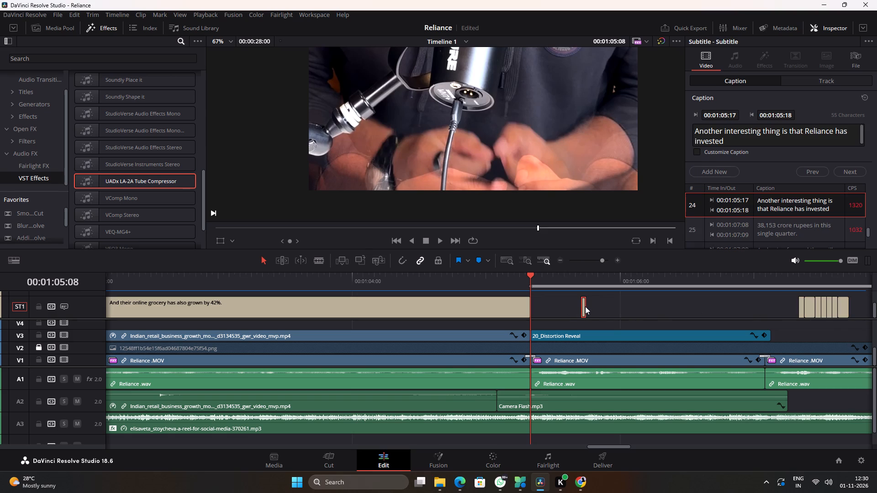
pyautogui.moveTo(587, 305); pyautogui.dragTo(788, 305)
pyautogui.moveTo(686, 306); pyautogui.dragTo(628, 309)
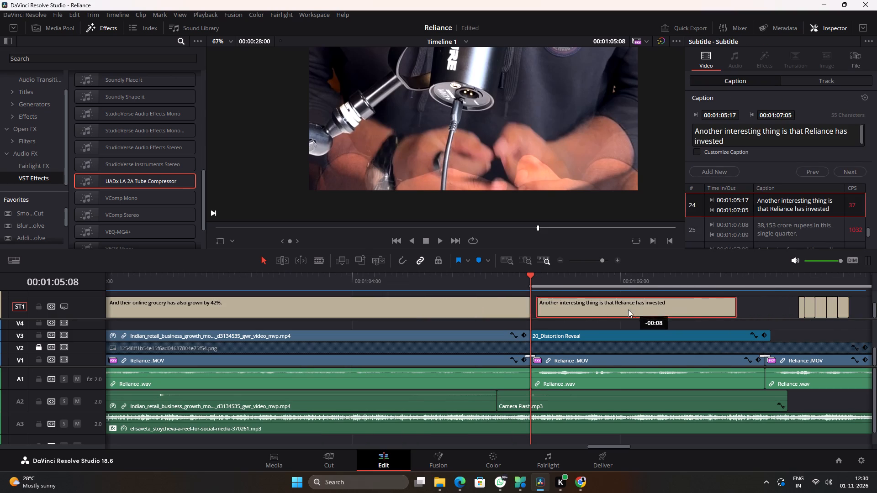
pyautogui.moveTo(628, 309); pyautogui.dragTo(635, 313)
# Play up to 00:01:07:03 and move all captions from "38,153 crore rupees in this single quarter." onward to start at 00:01:09:18.
pyautogui.press('space')
pyautogui.keyDown('ctrl'); pyautogui.scroll(-5, 642, 310); pyautogui.keyUp('ctrl')
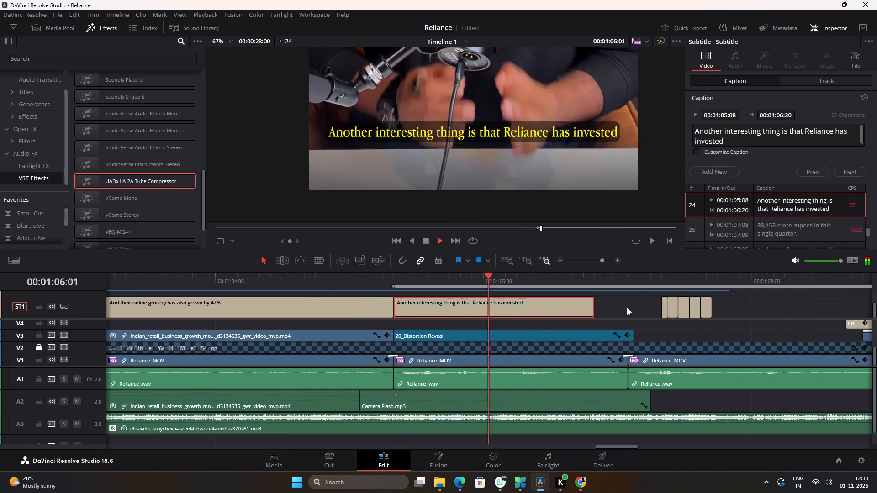
pyautogui.keyDown('ctrl'); pyautogui.scroll(-5, 627, 307); pyautogui.keyUp('ctrl')
pyautogui.press('space')
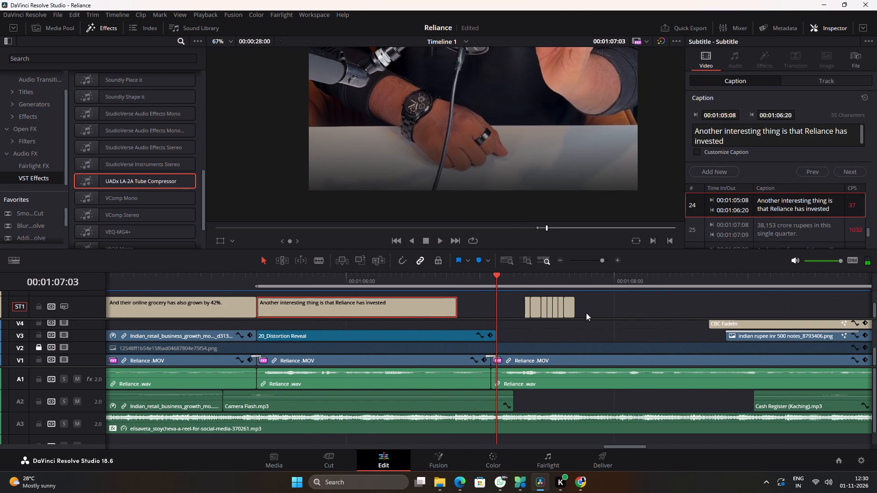
pyautogui.keyDown('ctrl'); pyautogui.scroll(-3, 587, 312); pyautogui.keyUp('ctrl')
pyautogui.moveTo(537, 313); pyautogui.dragTo(439, 301)
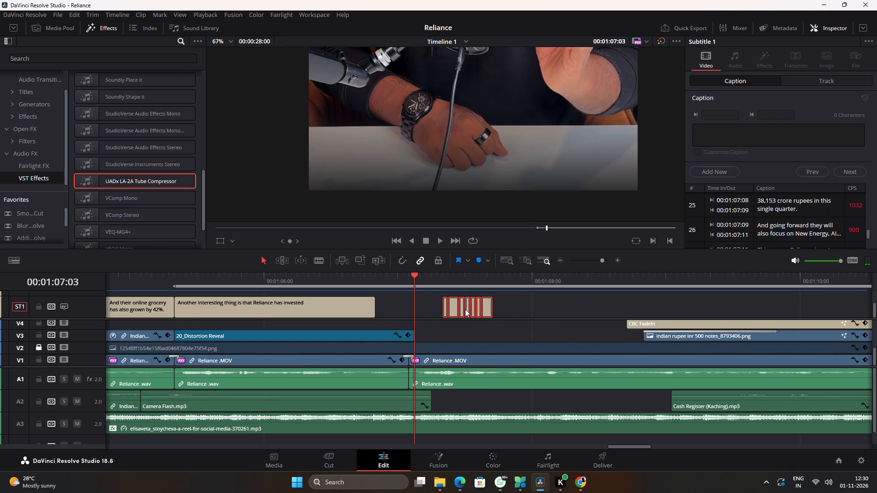
pyautogui.moveTo(490, 311); pyautogui.dragTo(818, 311)
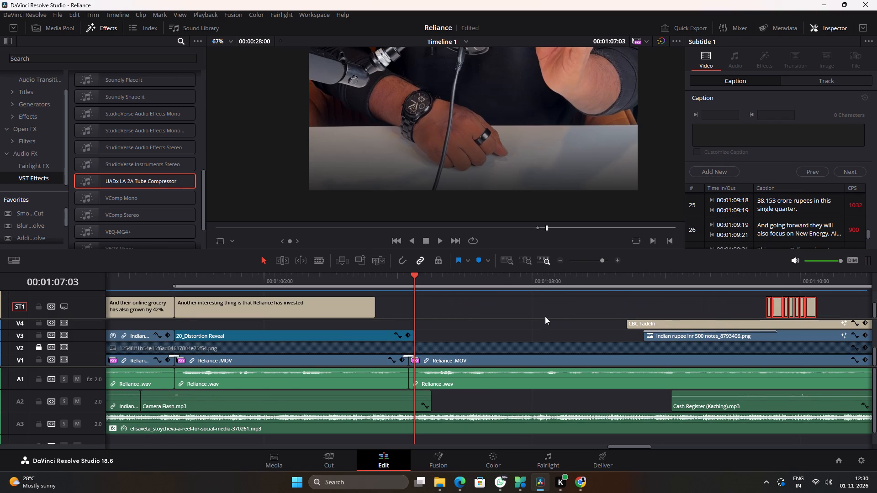
# Extend the end of "Another interesting thing is that Reliance has invested" to about 00:01:09:11 and play its speech, replaying from 00:01:07:02 to 00:01:07:19.
pyautogui.moveTo(372, 309); pyautogui.dragTo(725, 307)
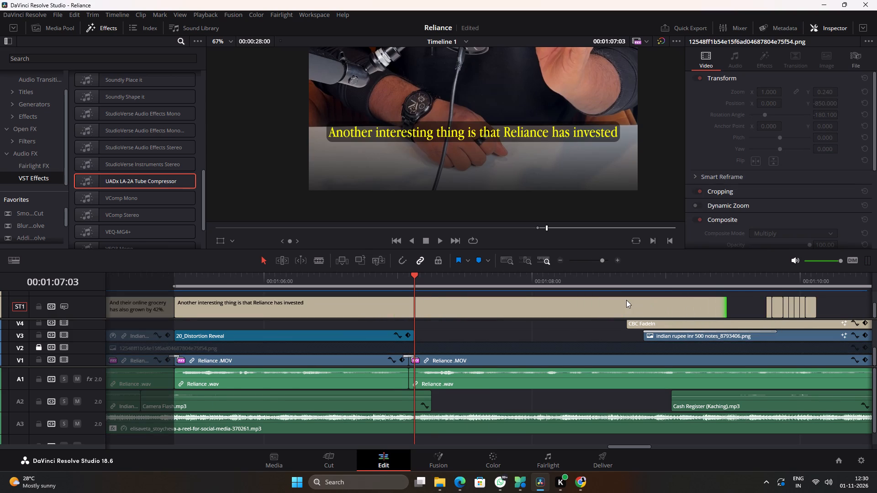
pyautogui.press('space')
pyautogui.keyDown('ctrl'); pyautogui.scroll(-5, 608, 305); pyautogui.keyUp('ctrl')
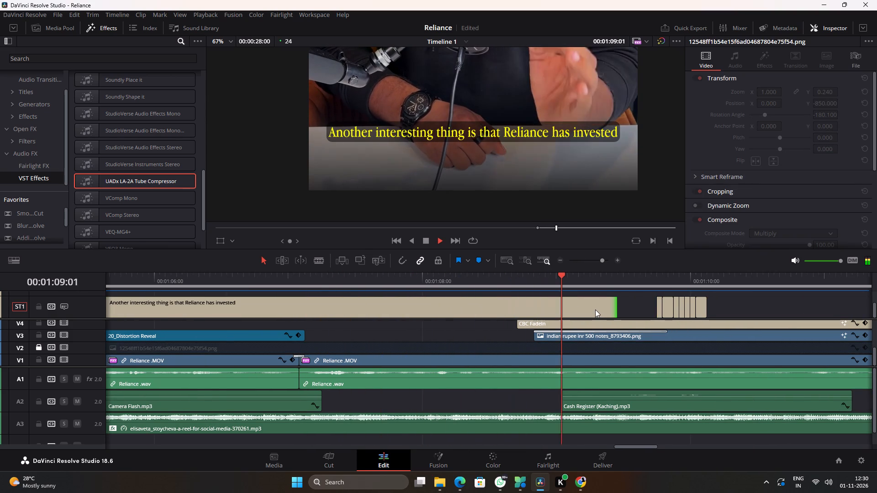
pyautogui.press('space')
pyautogui.keyDown('ctrl'); pyautogui.scroll(3, 495, 316); pyautogui.keyUp('ctrl')
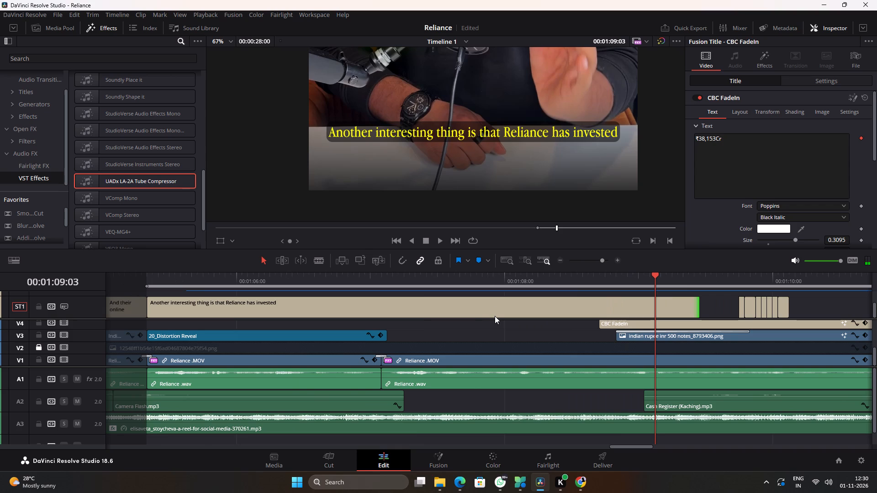
pyautogui.click(379, 280)
pyautogui.press('space')
pyautogui.press('space')
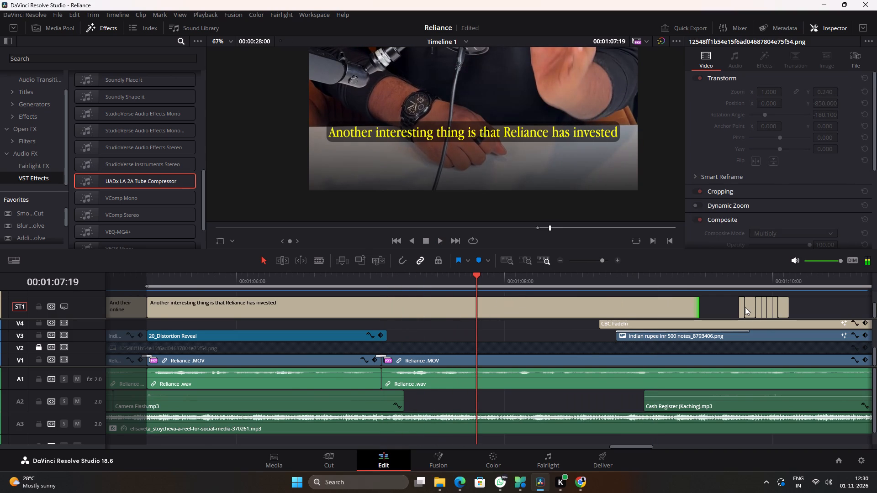
# Move and lengthen "38,153 crore rupees in this single quarter." so it runs from 00:01:07:19 to 00:01:08:23.
pyautogui.click(741, 307)
pyautogui.moveTo(742, 309); pyautogui.dragTo(689, 311)
pyautogui.moveTo(694, 309); pyautogui.dragTo(703, 309)
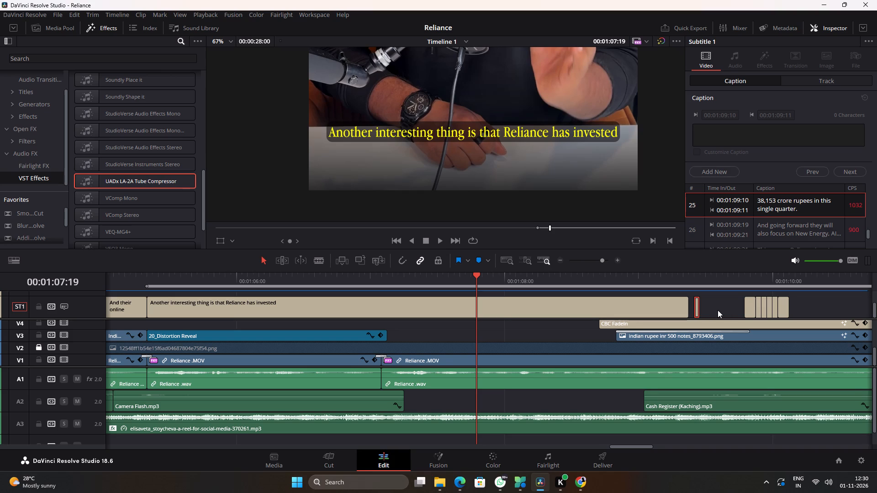
pyautogui.keyDown('ctrl'); pyautogui.scroll(-4, 718, 310); pyautogui.keyUp('ctrl')
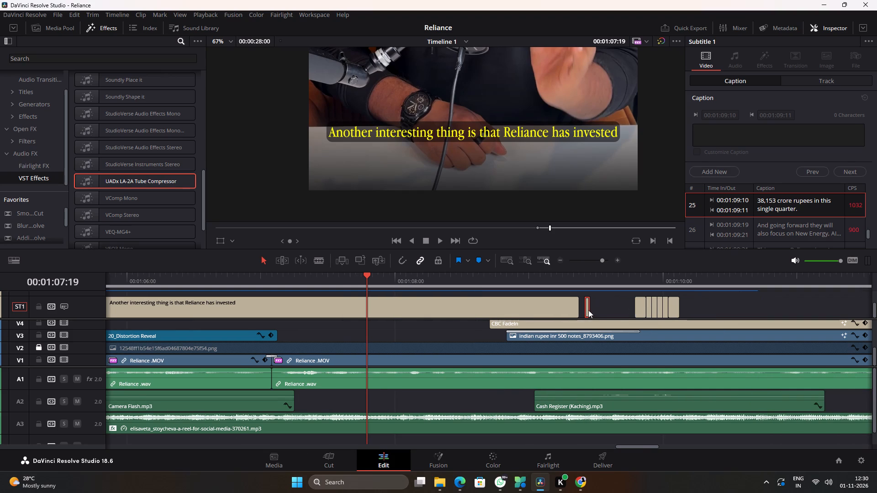
pyautogui.moveTo(591, 307); pyautogui.dragTo(621, 312)
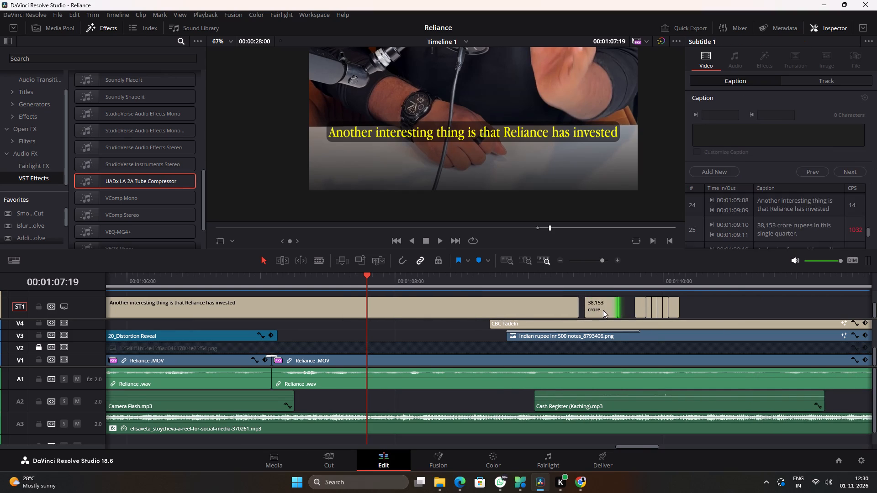
pyautogui.moveTo(603, 310); pyautogui.dragTo(569, 311)
pyautogui.moveTo(586, 308); pyautogui.dragTo(624, 308)
pyautogui.moveTo(594, 308); pyautogui.dragTo(575, 308)
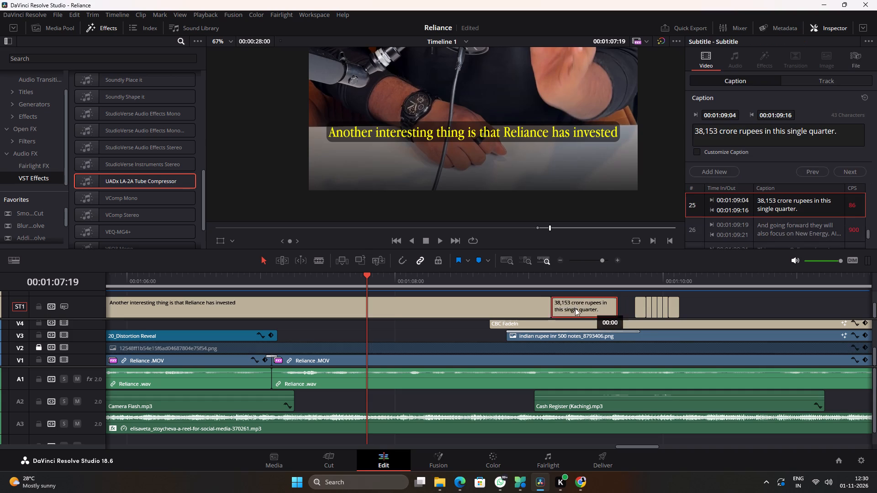
pyautogui.moveTo(575, 308); pyautogui.dragTo(557, 308)
pyautogui.moveTo(584, 306); pyautogui.dragTo(606, 306)
pyautogui.moveTo(574, 306); pyautogui.dragTo(520, 305)
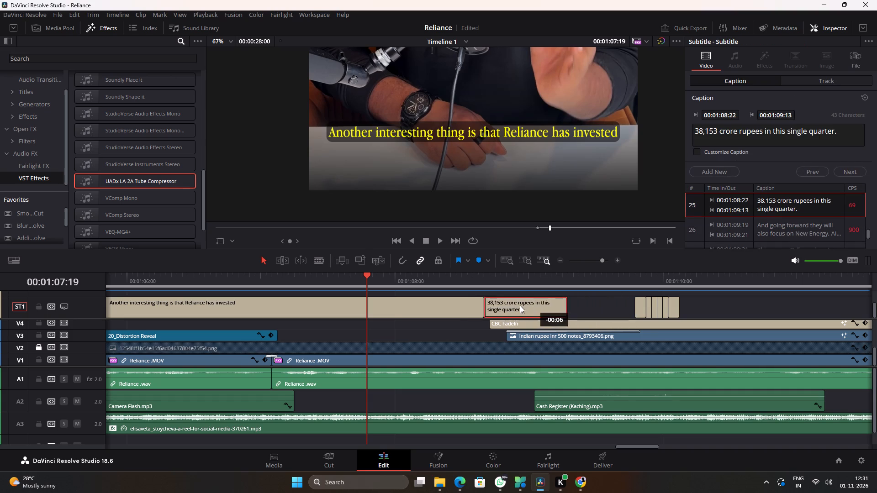
pyautogui.moveTo(520, 305); pyautogui.dragTo(520, 305)
pyautogui.moveTo(550, 305); pyautogui.dragTo(624, 308)
pyautogui.moveTo(582, 307); pyautogui.dragTo(523, 306)
pyautogui.moveTo(450, 307); pyautogui.dragTo(407, 309)
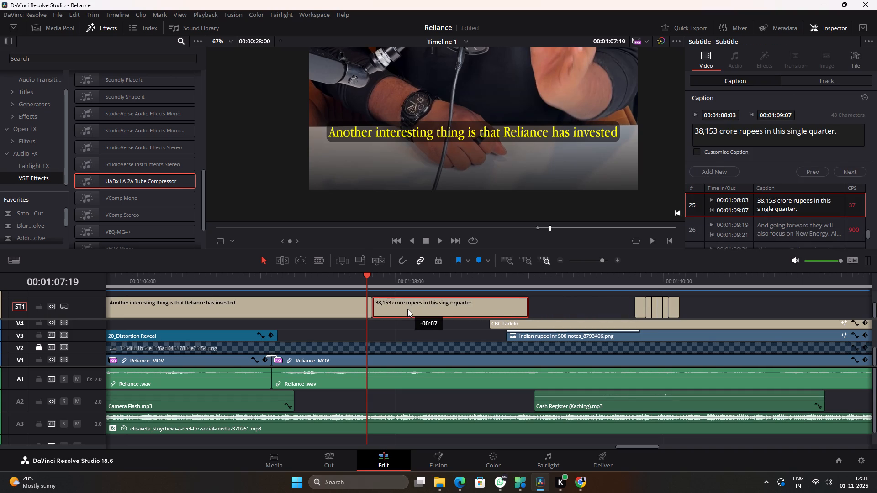
pyautogui.moveTo(407, 309); pyautogui.dragTo(405, 309)
# Play through to the end of the "38,153 crore rupees" caption and move all captions from "And going forward" onward to start at 00:01:11:20.
pyautogui.click(229, 287)
pyautogui.press('space')
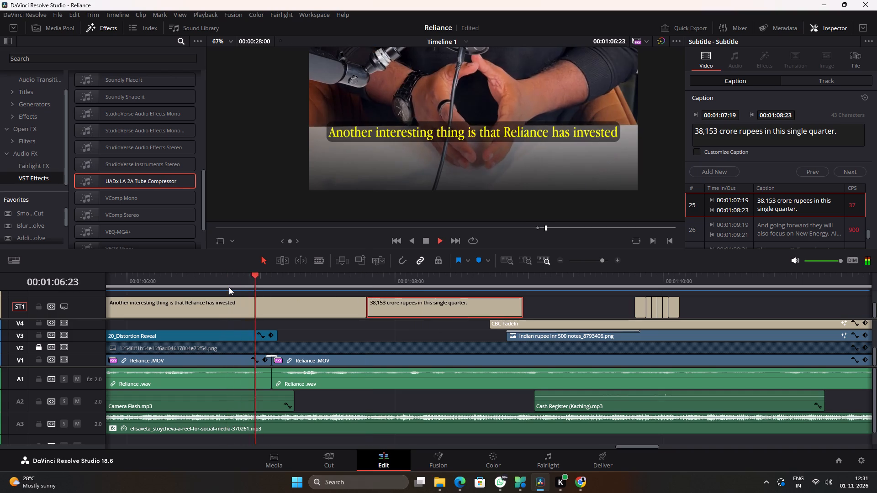
pyautogui.keyDown('ctrl'); pyautogui.scroll(-4, 333, 319); pyautogui.keyUp('ctrl')
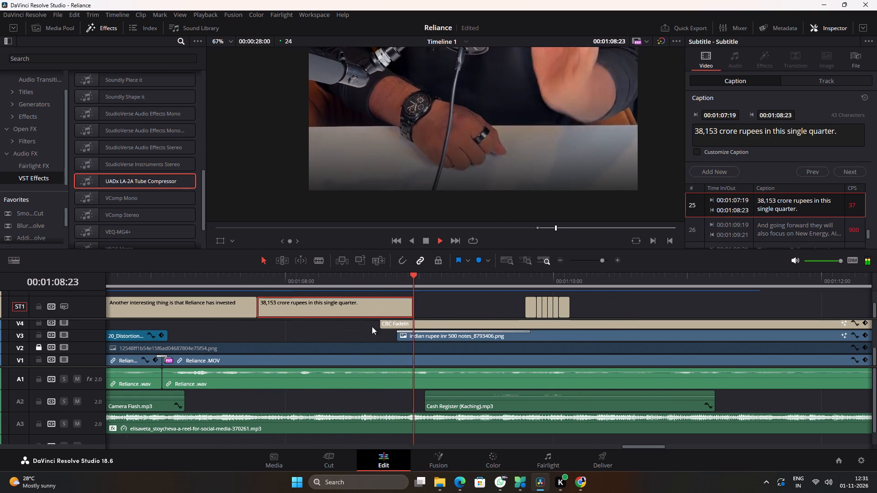
pyautogui.press('space')
pyautogui.moveTo(511, 301); pyautogui.dragTo(629, 310)
pyautogui.moveTo(562, 309); pyautogui.dragTo(838, 305)
# Replay the speech around 00:01:08:18 and move "38,153 crore rupees in this single quarter." to start at 00:01:08:18.
pyautogui.press('space')
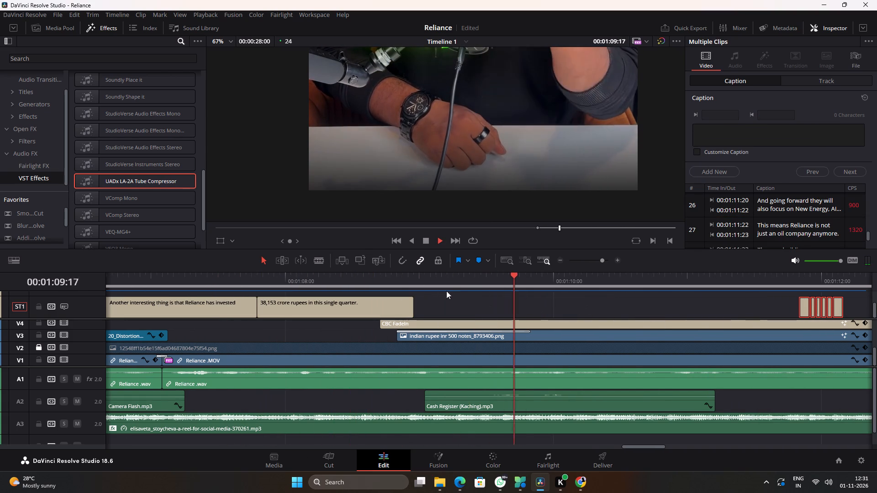
pyautogui.press('space')
pyautogui.click(401, 284)
pyautogui.press('space')
pyautogui.press('space')
pyautogui.click(370, 277)
pyautogui.press('space')
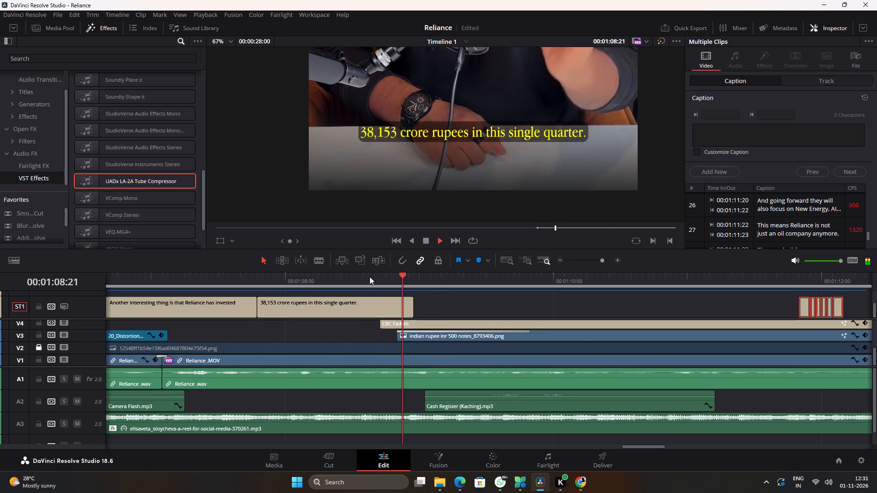
pyautogui.press('space')
pyautogui.click(387, 275)
pyautogui.press('space')
pyautogui.press('space')
pyautogui.click(387, 275)
pyautogui.moveTo(334, 313); pyautogui.dragTo(376, 309)
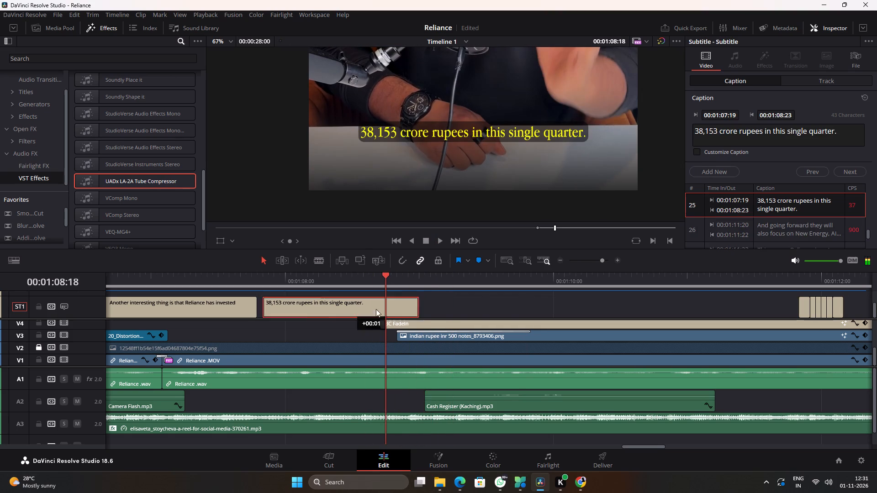
pyautogui.moveTo(376, 309); pyautogui.dragTo(466, 309)
# Extend the end of "Another interesting thing is that Reliance has invested" to meet the next caption at 00:01:08:18.
pyautogui.moveTo(257, 306); pyautogui.dragTo(338, 314)
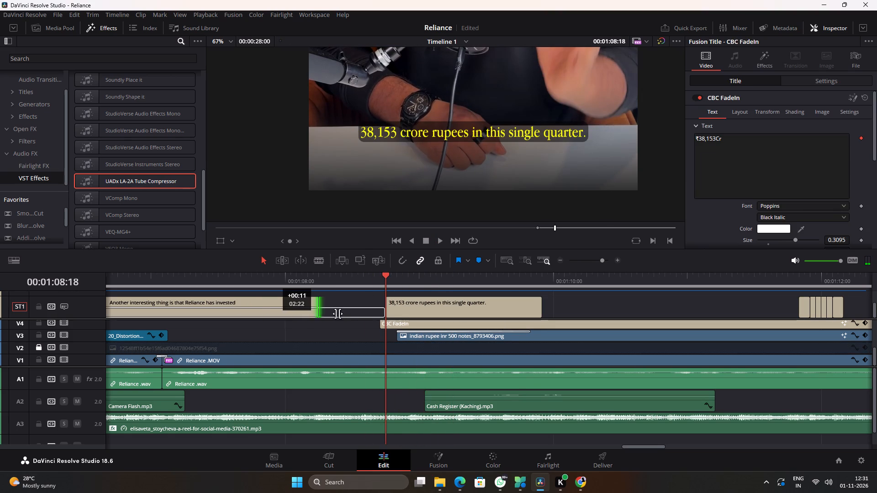
pyautogui.moveTo(338, 314); pyautogui.dragTo(389, 321)
# Play the speech onward, park at 00:01:12:15, and move all captions from "And going forward" onward to start at 00:01:13:05.
pyautogui.click(248, 286)
pyautogui.press('space')
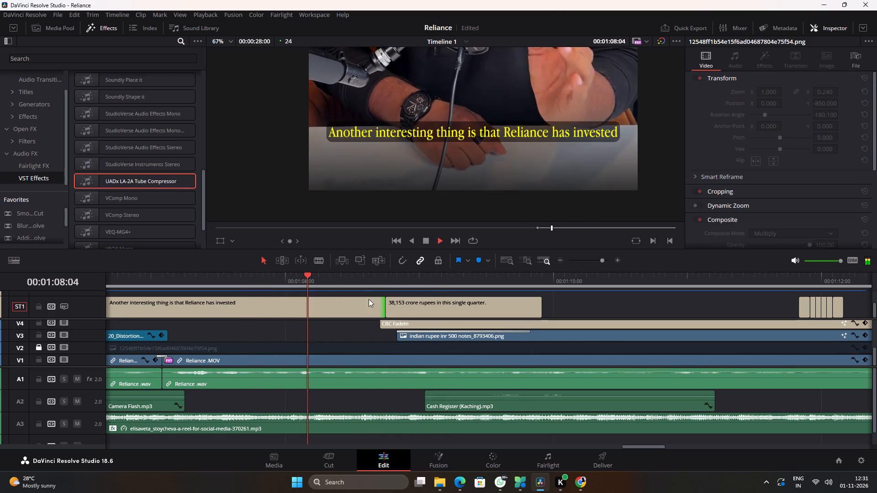
pyautogui.keyDown('ctrl'); pyautogui.scroll(-5, 423, 304); pyautogui.keyUp('ctrl')
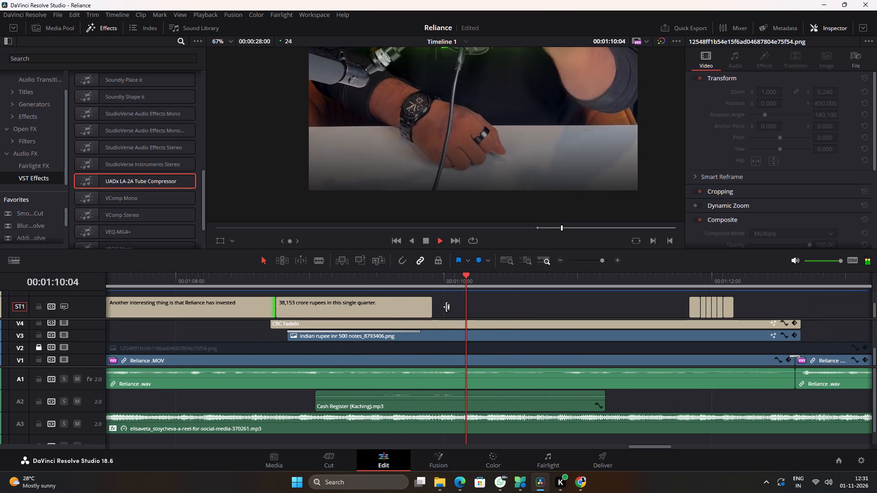
pyautogui.scroll(-5, 512, 301)
pyautogui.press('space')
pyautogui.press('space')
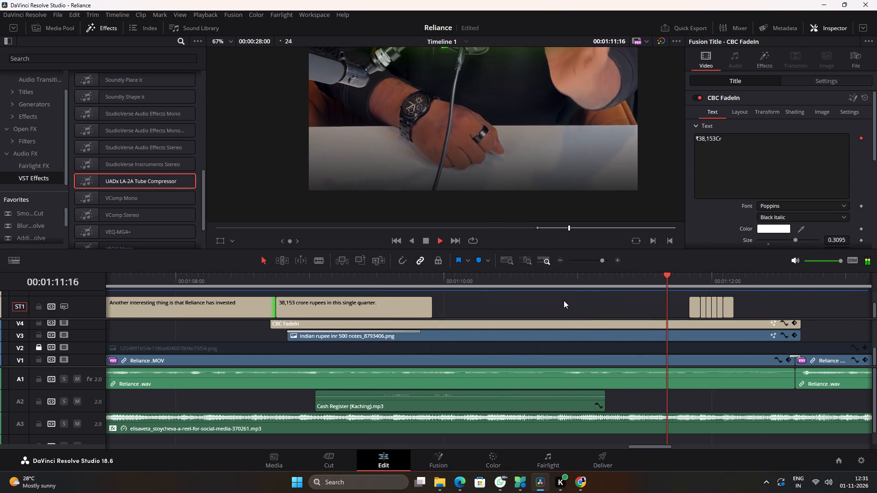
pyautogui.press('space')
pyautogui.click(794, 283)
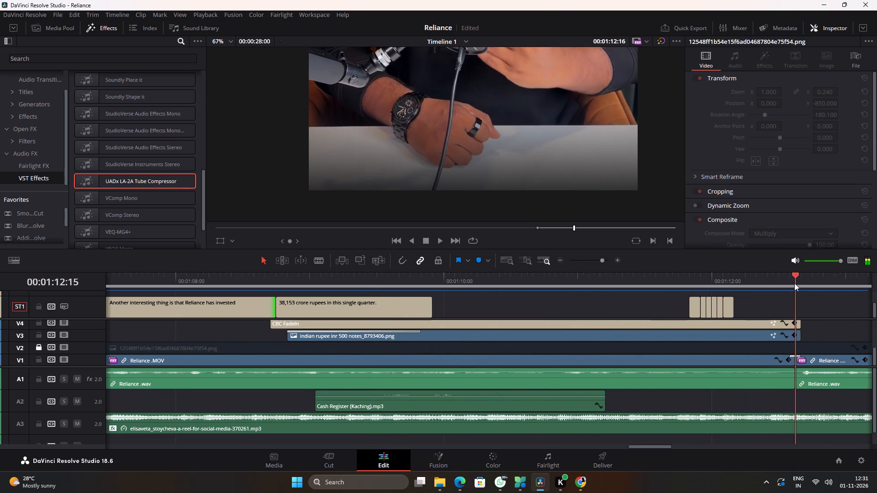
pyautogui.keyDown('ctrl'); pyautogui.scroll(-6, 798, 305); pyautogui.keyUp('ctrl')
pyautogui.moveTo(518, 296); pyautogui.dragTo(608, 307)
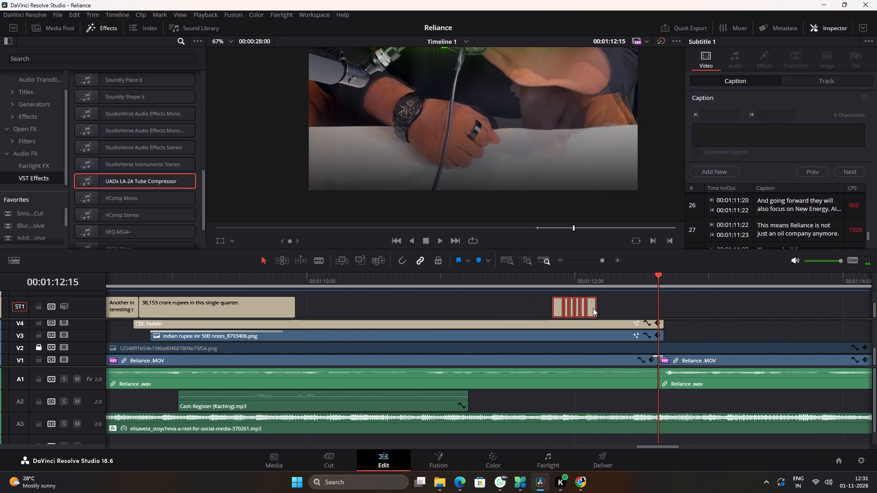
pyautogui.moveTo(593, 308); pyautogui.dragTo(782, 309)
# Extend the end of "38,153 crore rupees in this single quarter." to about 00:01:12:19 and mark an in point at 00:01:12:15.
pyautogui.moveTo(292, 308); pyautogui.dragTo(595, 308)
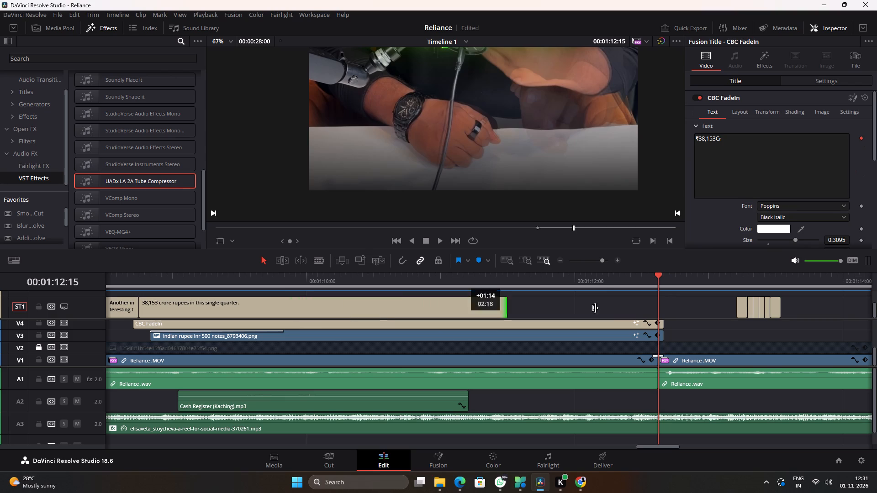
pyautogui.moveTo(595, 308); pyautogui.dragTo(678, 307)
pyautogui.keyDown('ctrl'); pyautogui.scroll(-5, 676, 315); pyautogui.keyUp('ctrl')
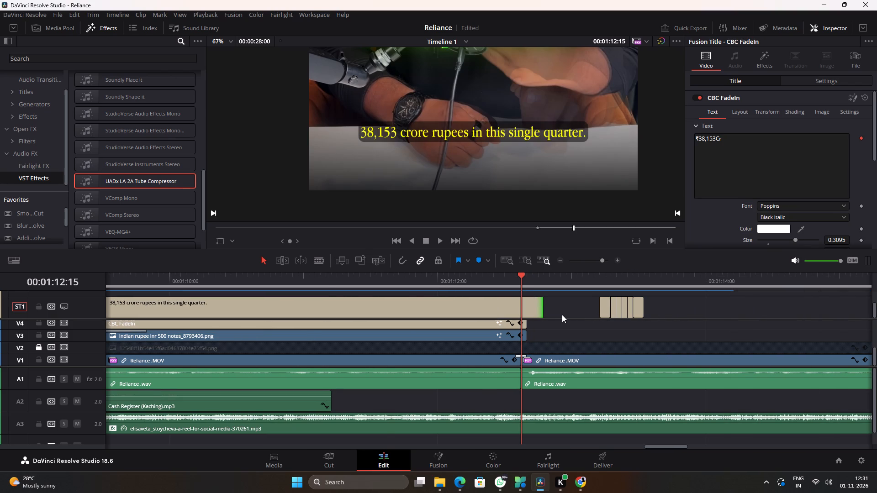
pyautogui.press('i')
# Move all captions from "This means Reliance is not just an oil company anymore." onward to start at 00:01:14:19.
pyautogui.moveTo(671, 312); pyautogui.dragTo(619, 307)
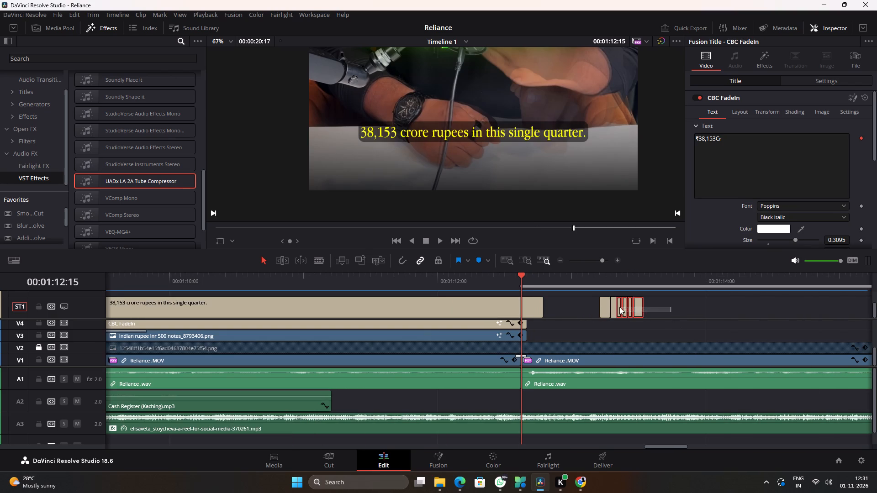
pyautogui.moveTo(619, 307); pyautogui.dragTo(614, 306)
pyautogui.moveTo(638, 310); pyautogui.dragTo(837, 309)
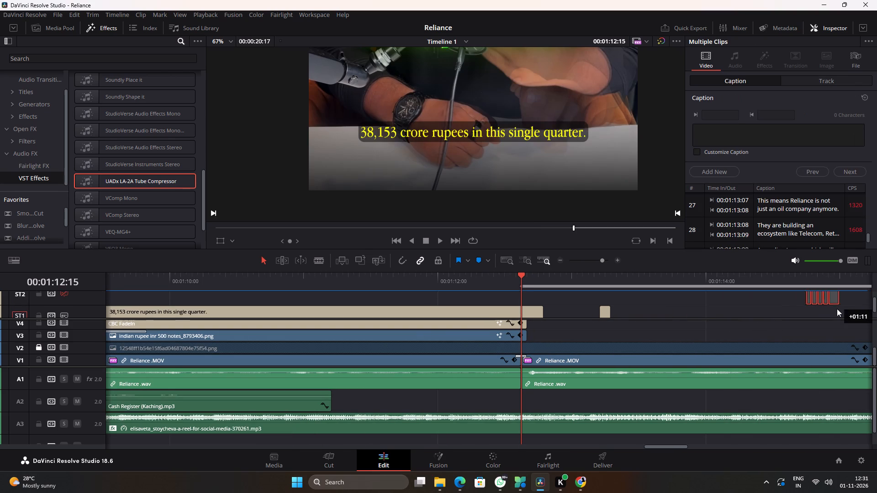
pyautogui.moveTo(837, 309); pyautogui.dragTo(841, 311)
# Retime "And going forward they will also focus on New Energy, AI, Digital Business." to run from 00:01:12:15 to 00:01:14:04.
pyautogui.scroll(-6, 695, 309)
pyautogui.moveTo(602, 310); pyautogui.dragTo(543, 310)
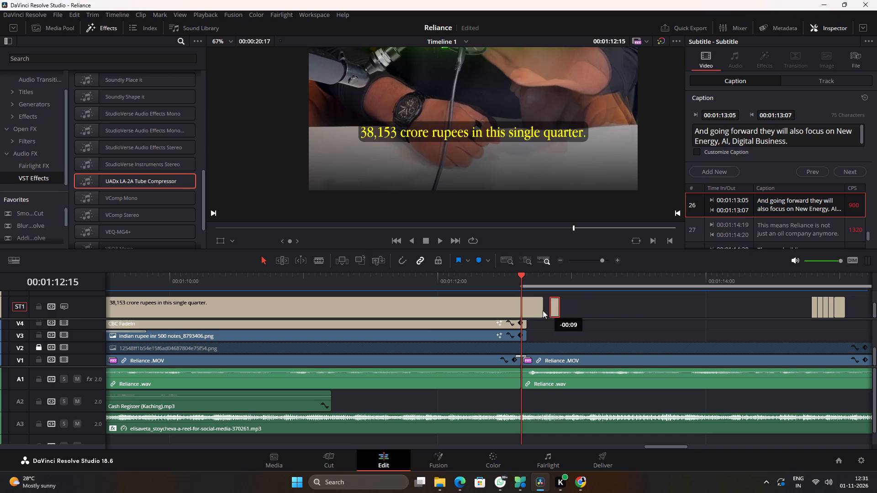
pyautogui.moveTo(543, 310); pyautogui.dragTo(539, 310)
pyautogui.moveTo(549, 309); pyautogui.dragTo(676, 308)
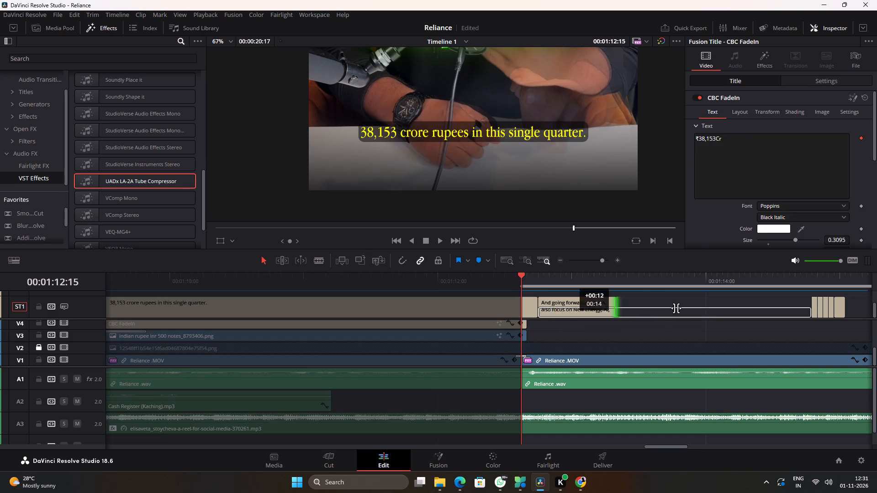
pyautogui.moveTo(676, 308); pyautogui.dragTo(747, 307)
pyautogui.moveTo(655, 316); pyautogui.dragTo(639, 315)
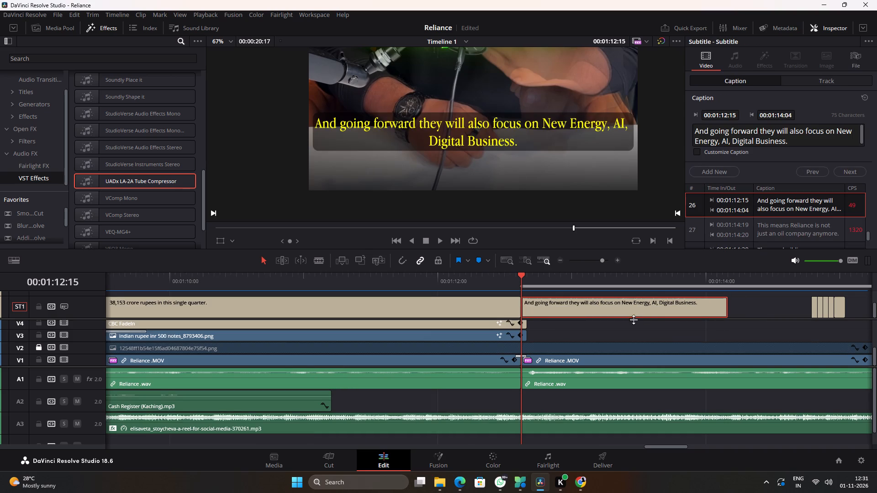
# Move all captions from "This means Reliance is not just an oil company anymore." onward to start at 00:01:17:02.
pyautogui.keyDown('ctrl'); pyautogui.scroll(-7, 603, 316); pyautogui.keyUp('ctrl')
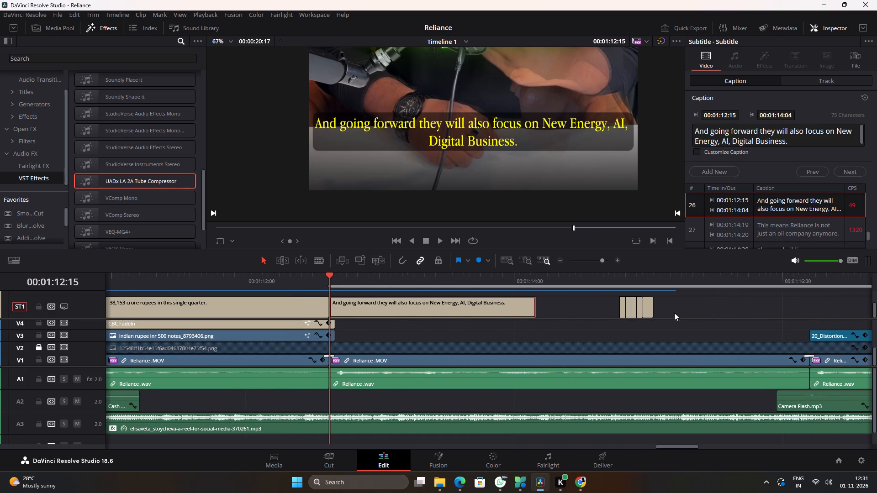
pyautogui.moveTo(684, 309); pyautogui.dragTo(611, 302)
pyautogui.keyDown('ctrl'); pyautogui.scroll(-9, 629, 309); pyautogui.keyUp('ctrl')
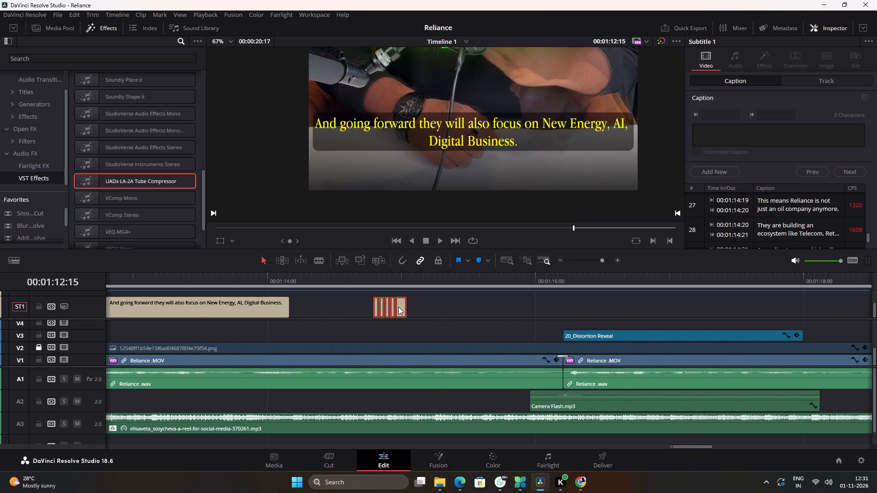
pyautogui.moveTo(400, 307); pyautogui.dragTo(707, 307)
# Extend the end of "And going forward they will also focus on New Energy, AI, Digital Business." to 00:01:16:13.
pyautogui.keyDown('ctrl'); pyautogui.scroll(8, 417, 325); pyautogui.keyUp('ctrl')
pyautogui.click(423, 309)
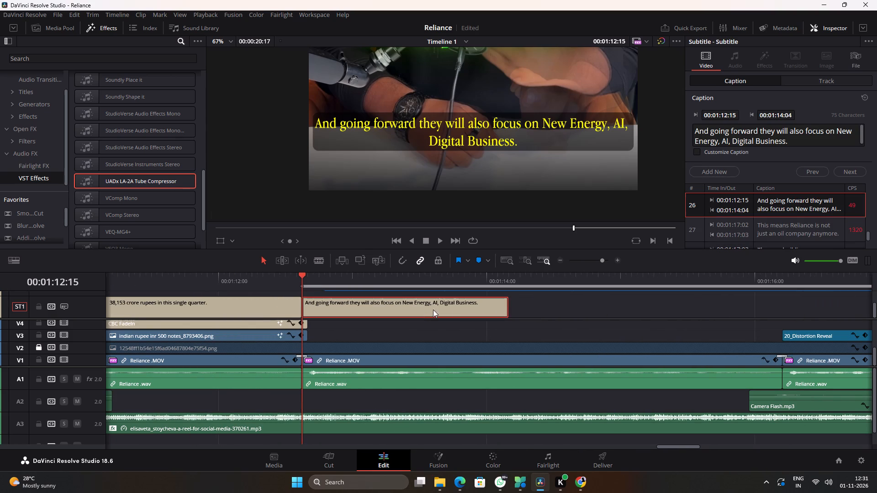
pyautogui.moveTo(510, 309); pyautogui.dragTo(832, 305)
# Play the speech under the "And going forward" caption from 00:01:12:15, replaying from 00:01:13:12 and 00:01:12:20, to check where it ends.
pyautogui.press('space')
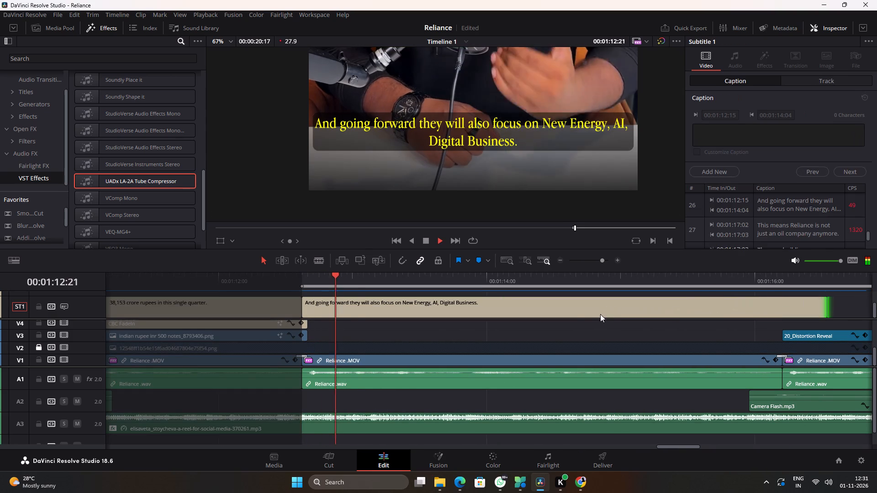
pyautogui.keyDown('ctrl'); pyautogui.scroll(-4, 572, 315); pyautogui.keyUp('ctrl')
pyautogui.scroll(5, 518, 321)
pyautogui.press('space')
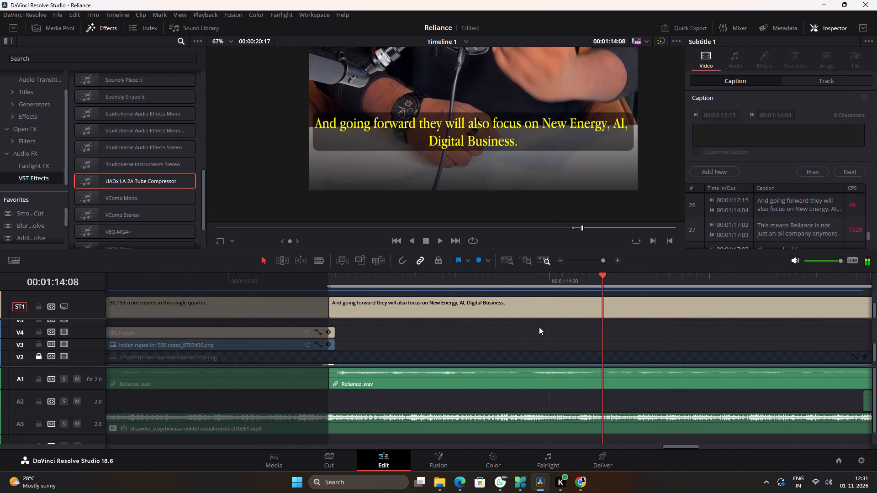
pyautogui.keyDown('ctrl'); pyautogui.scroll(-3, 539, 327); pyautogui.keyUp('ctrl')
pyautogui.scroll(-5, 520, 332)
pyautogui.click(390, 277)
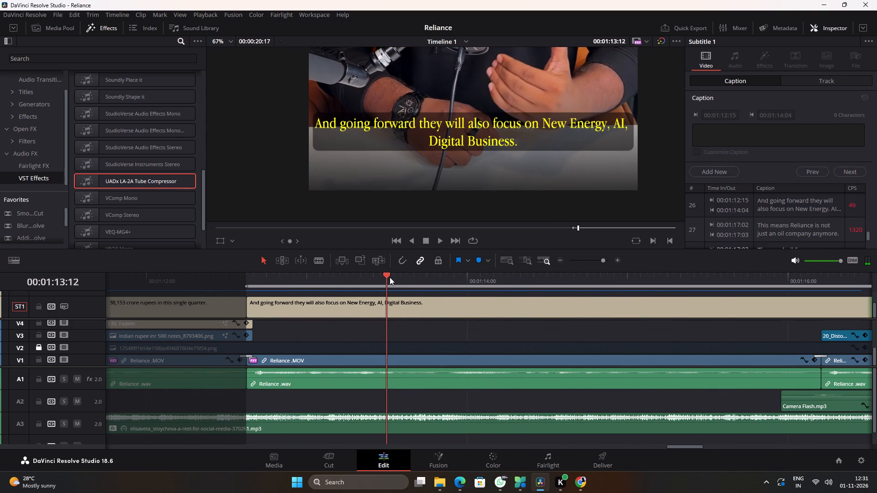
pyautogui.press('space')
pyautogui.press('space')
pyautogui.click(280, 280)
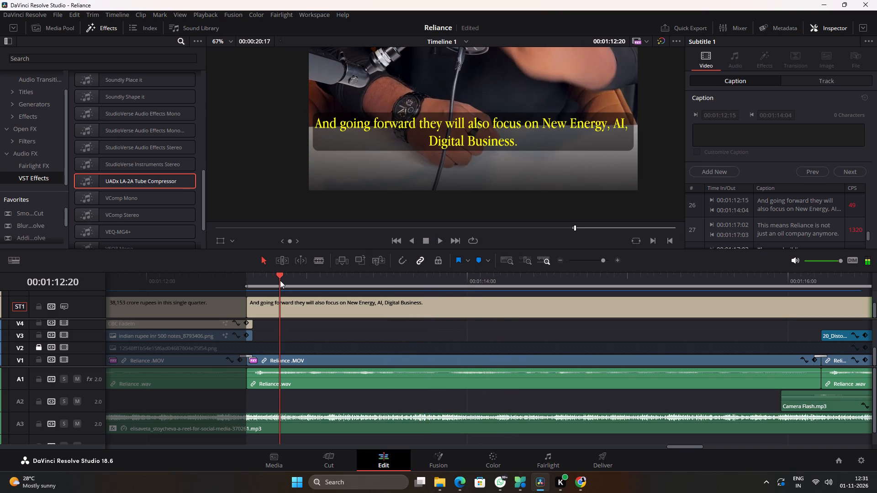
pyautogui.press('space')
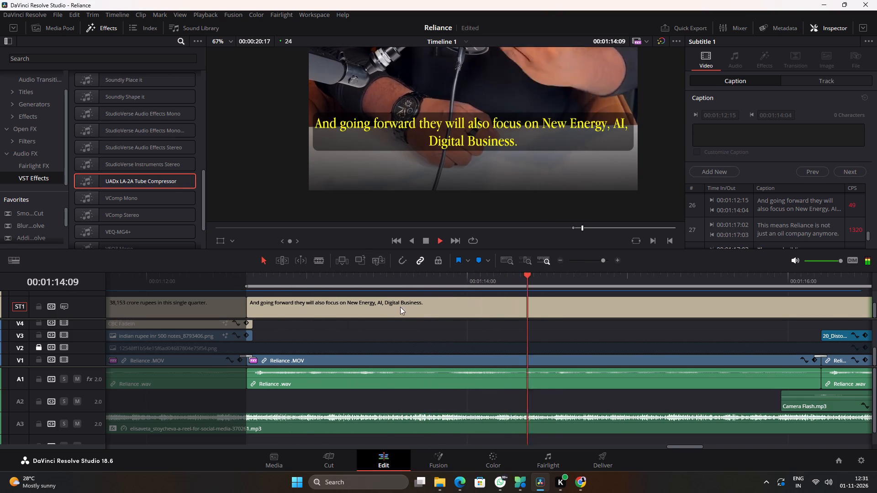
pyautogui.keyDown('ctrl'); pyautogui.scroll(-9, 480, 318); pyautogui.keyUp('ctrl')
pyautogui.press('space')
pyautogui.press('space')
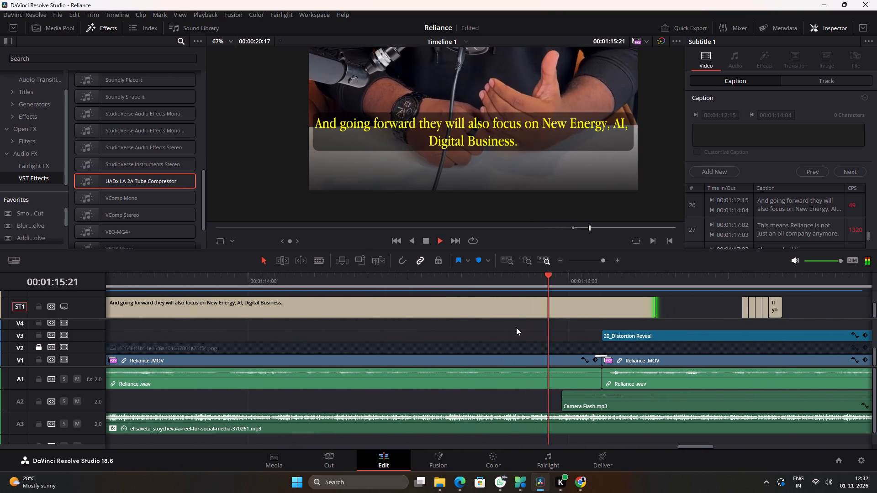
pyautogui.press('space')
# Trim the end of "And going forward they will also focus on New Energy, AI, Digital Business." to 00:01:16:05.
pyautogui.click(600, 279)
pyautogui.click(616, 308)
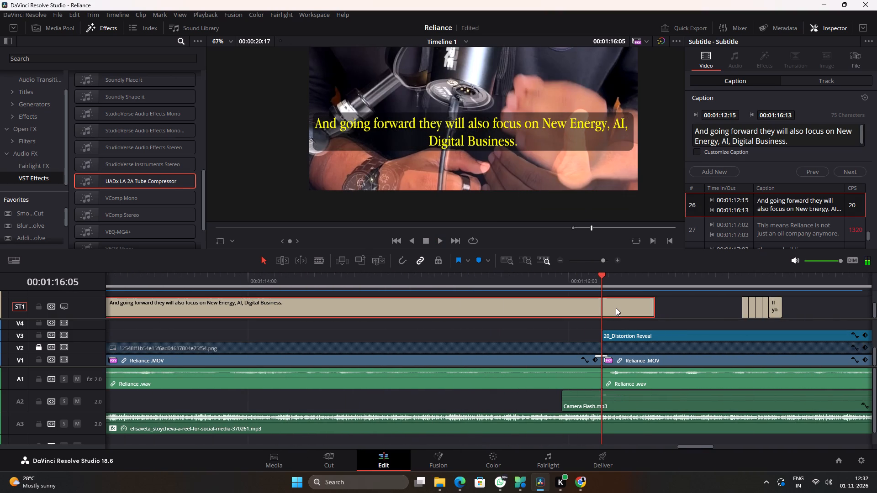
pyautogui.hotkey('shift', '}')
pyautogui.keyDown('ctrl'); pyautogui.scroll(4, 615, 305); pyautogui.keyUp('ctrl')
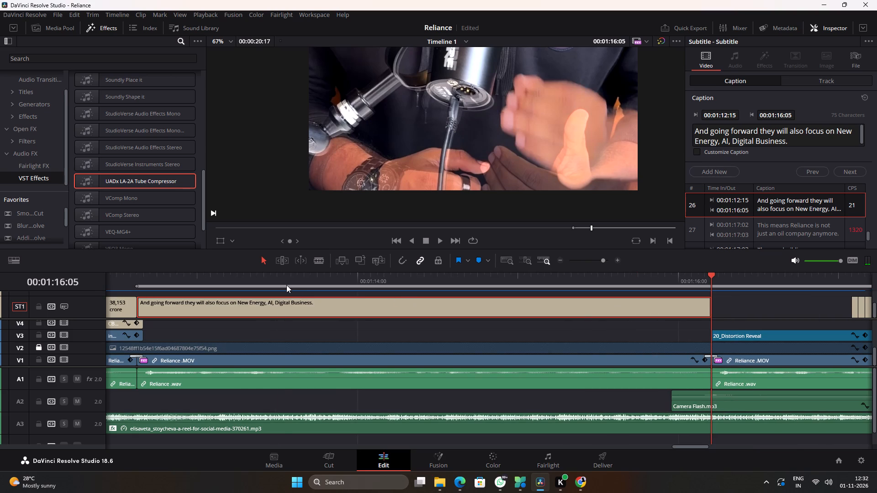
# Replay the speech under the "And going forward" caption, stopping around 00:01:14:08, to locate the break before "New Energy".
pyautogui.click(286, 285)
pyautogui.press('space')
pyautogui.press('space')
pyautogui.click(222, 285)
pyautogui.press('space')
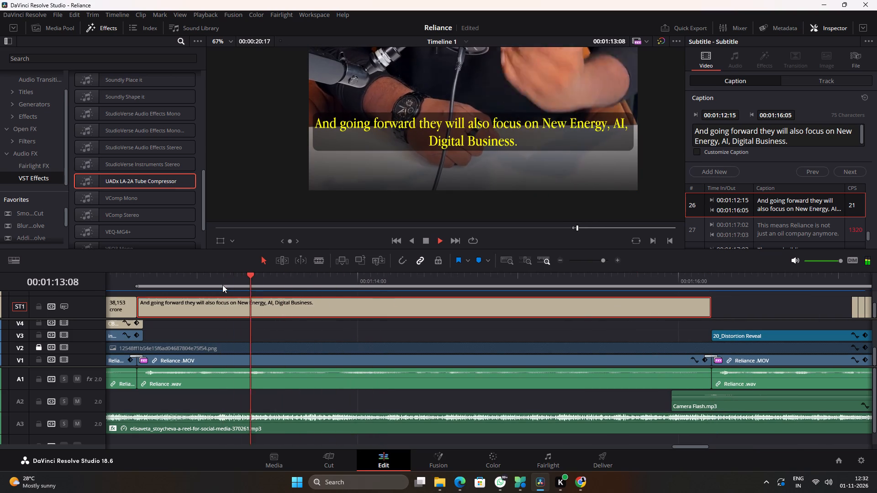
pyautogui.press('space')
pyautogui.press('space')
pyautogui.press('space')
pyautogui.press('space')
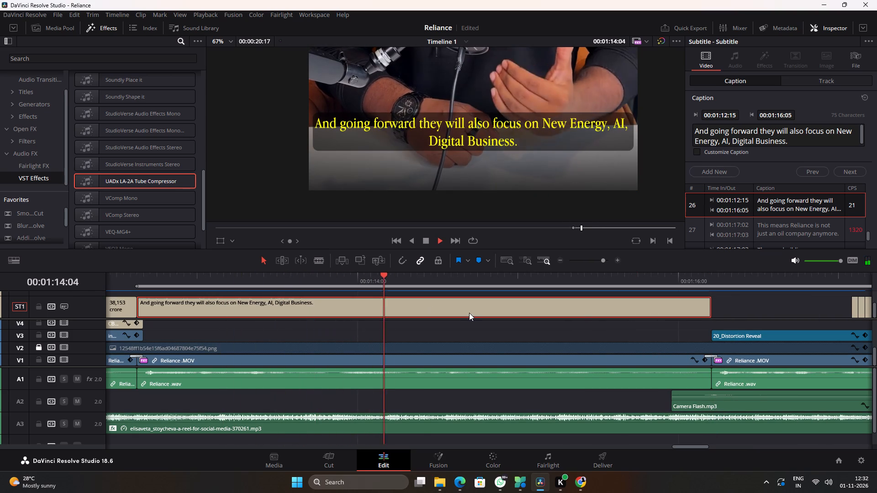
pyautogui.press('space')
pyautogui.click(412, 283)
pyautogui.press('space')
pyautogui.press('space')
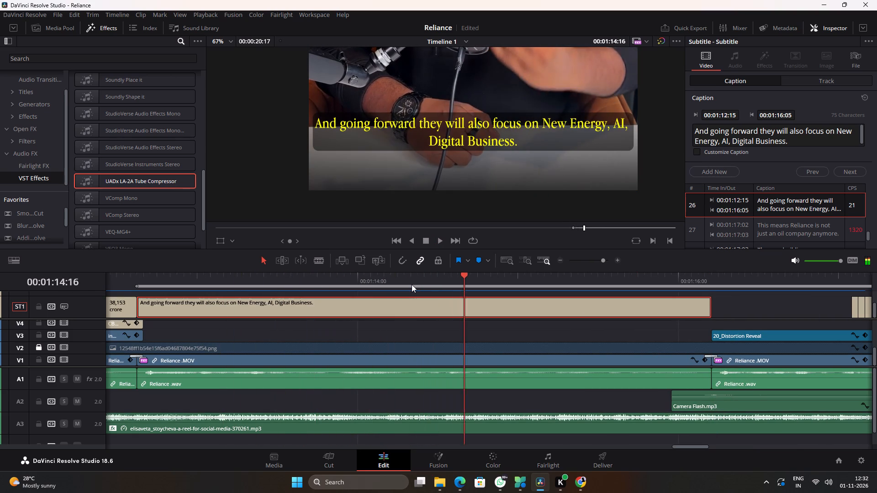
pyautogui.click(412, 284)
pyautogui.click(441, 315)
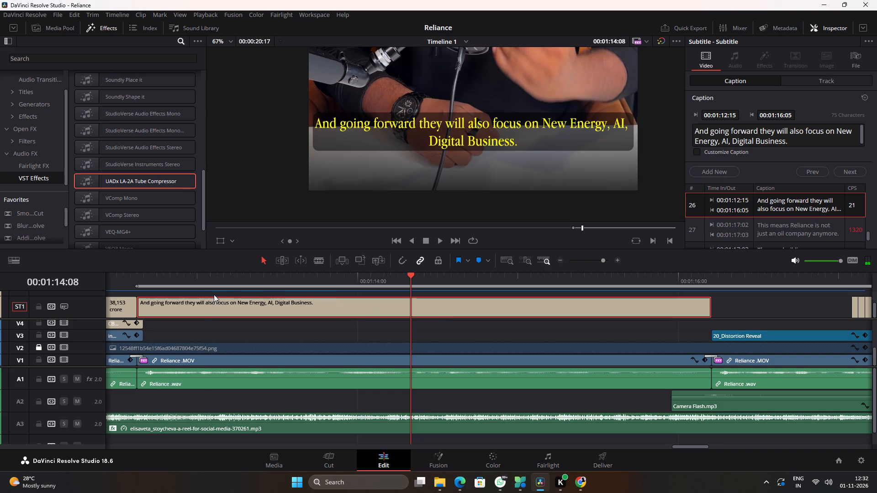
pyautogui.click(201, 289)
pyautogui.press('space')
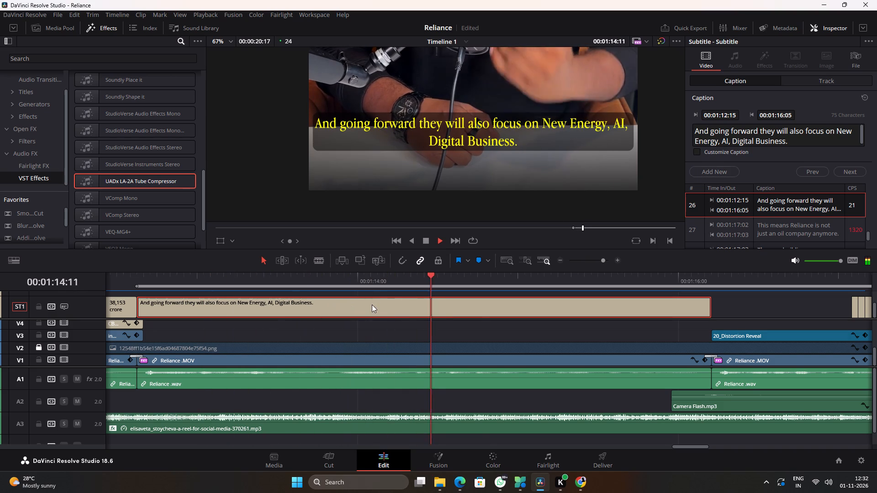
pyautogui.press('space')
pyautogui.click(424, 310)
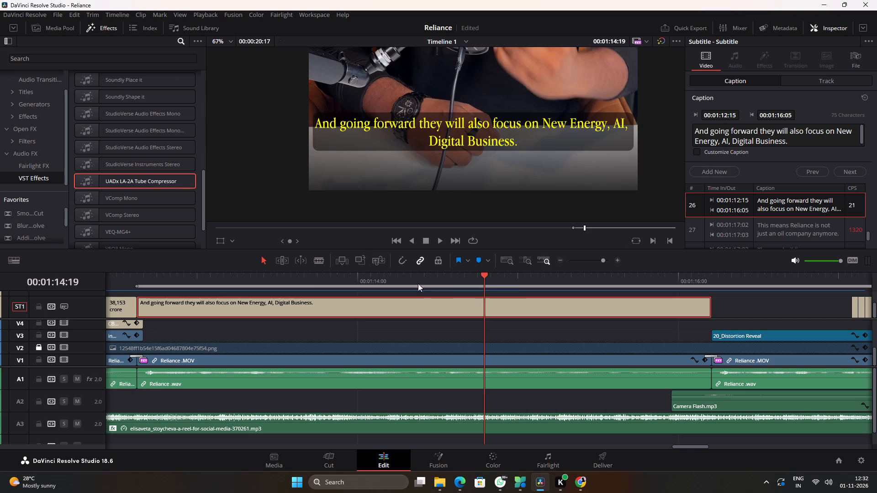
pyautogui.click(310, 279)
pyautogui.press('space')
pyautogui.press('space')
pyautogui.click(241, 294)
pyautogui.press('space')
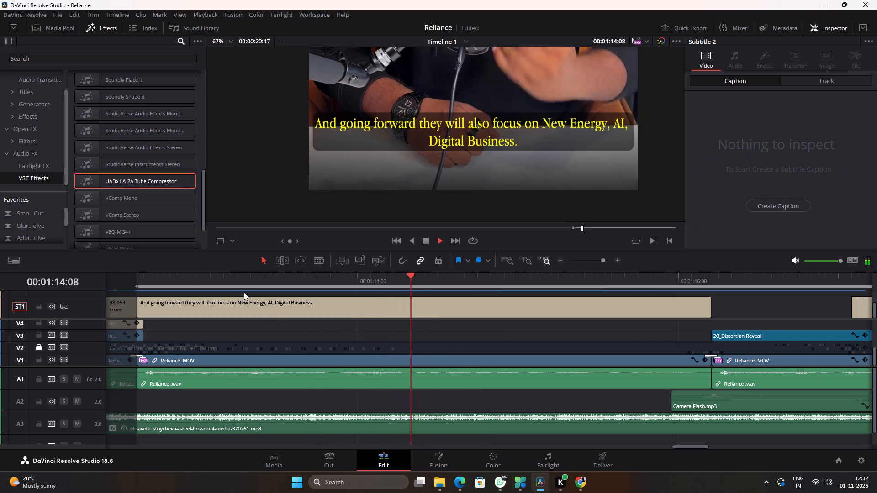
pyautogui.click(248, 288)
pyautogui.press('space')
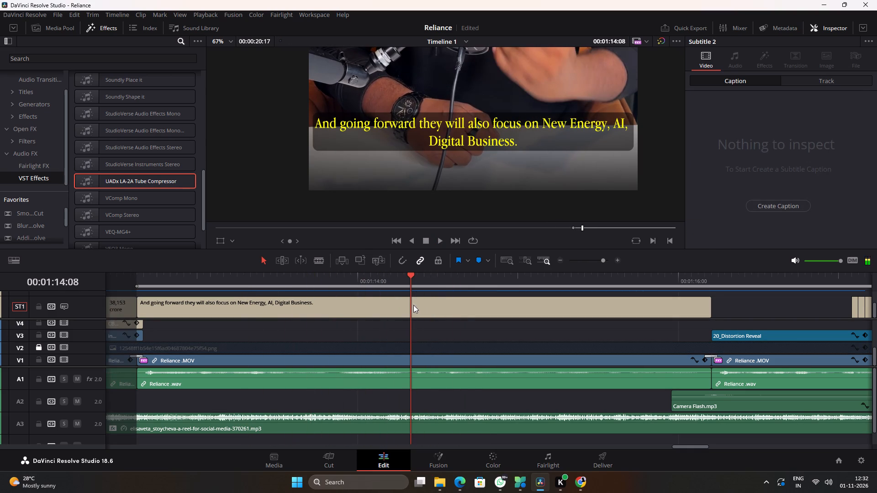
# Split the "And going forward" caption at 00:01:14:08 into "And going forward they will also focus on" and "New Energy, AI, Digital Business.".
pyautogui.click(416, 305)
pyautogui.press('b')
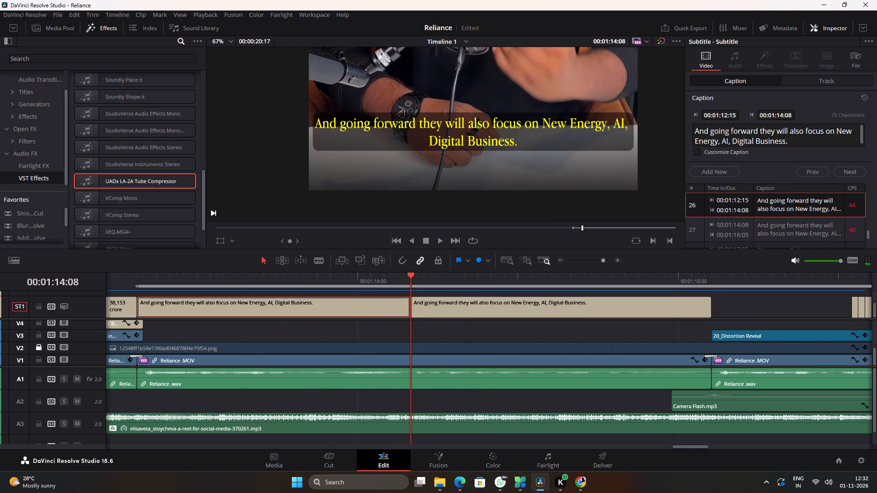
pyautogui.moveTo(835, 131); pyautogui.dragTo(871, 146)
pyautogui.press('BackSpace')
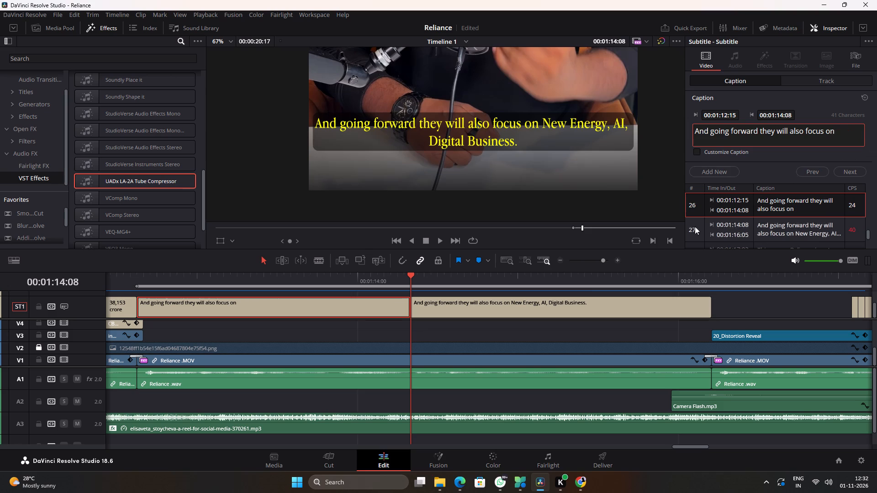
pyautogui.click(565, 307)
pyautogui.moveTo(838, 132); pyautogui.dragTo(572, 141)
pyautogui.press('BackSpace')
pyautogui.hotkey('ctrl', 'z')
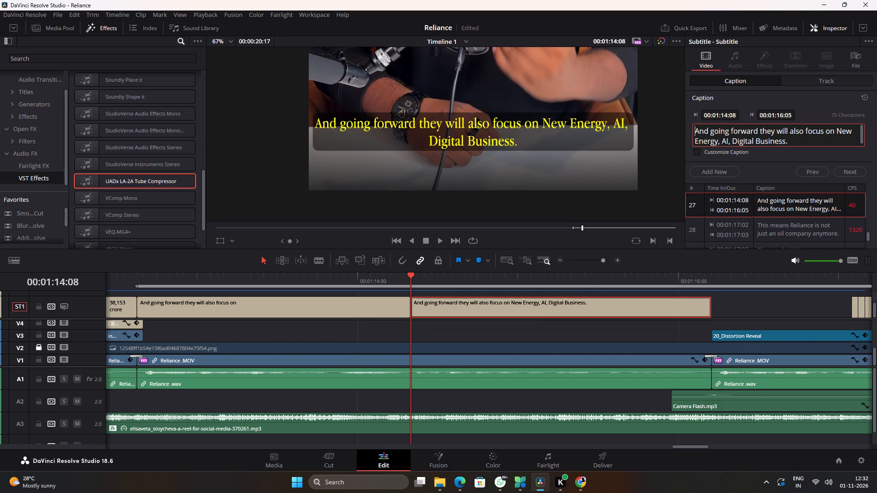
pyautogui.moveTo(838, 132); pyautogui.dragTo(601, 132)
pyautogui.press('BackSpace')
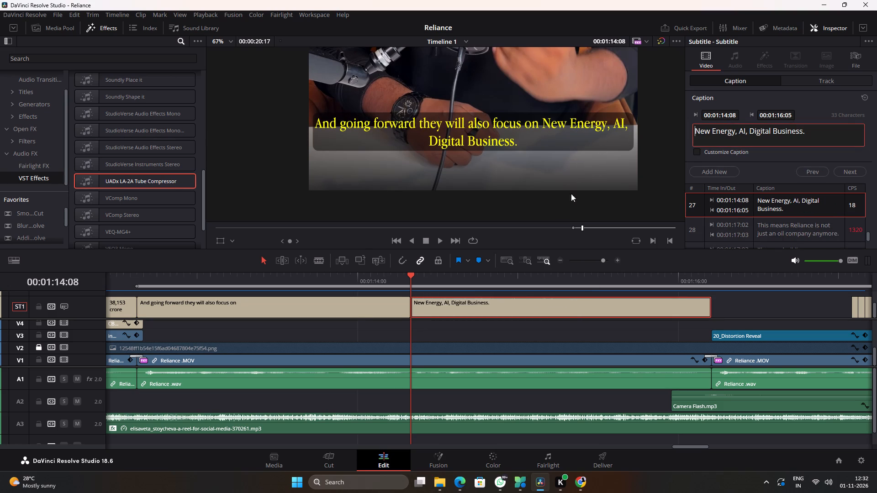
# Play through the two split captions and set the timeline In point at 00:01:16:05.
pyautogui.click(451, 334)
pyautogui.click(337, 286)
pyautogui.press('space')
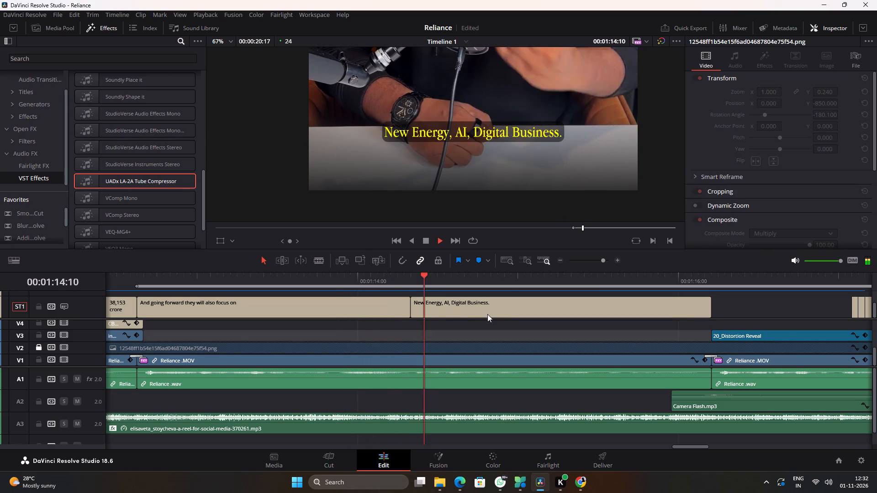
pyautogui.keyDown('ctrl'); pyautogui.scroll(-11, 522, 315); pyautogui.keyUp('ctrl')
pyautogui.press('space')
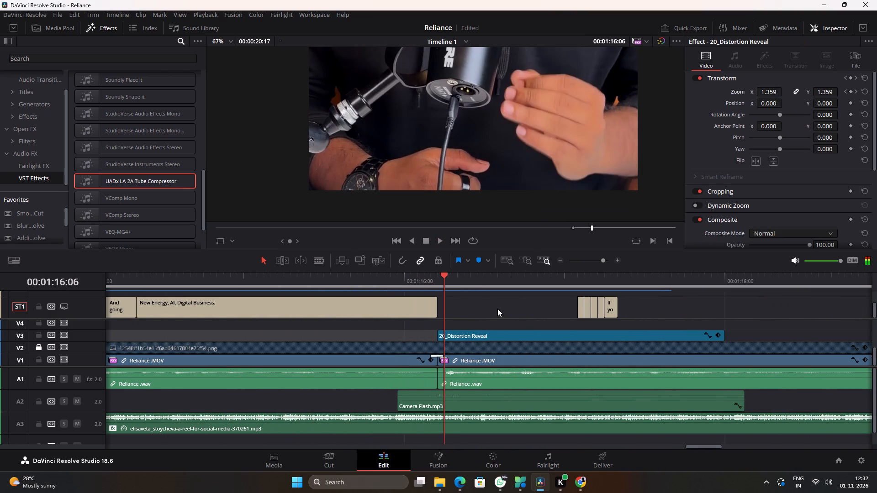
pyautogui.click(439, 282)
pyautogui.press('i')
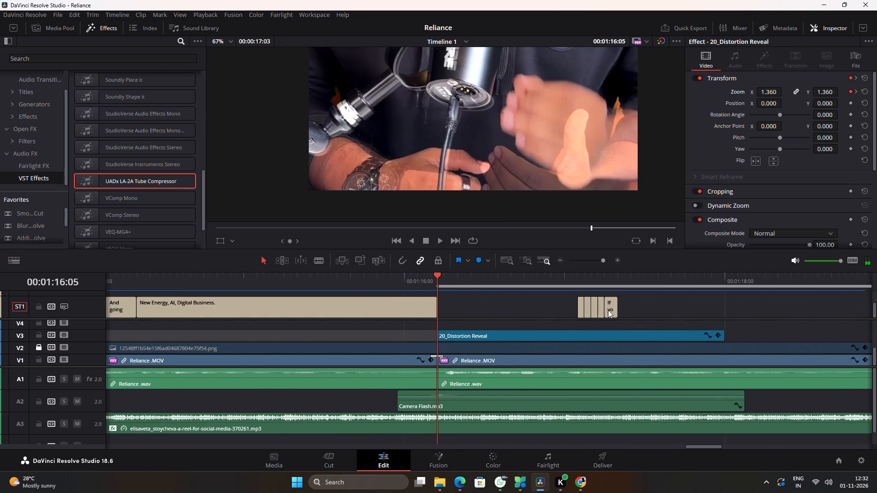
# Move all captions from "They are building an ecosystem" onward to start at 00:01:19:01.
pyautogui.moveTo(643, 313); pyautogui.dragTo(587, 304)
pyautogui.keyDown('ctrl'); pyautogui.scroll(-5, 623, 317); pyautogui.keyUp('ctrl')
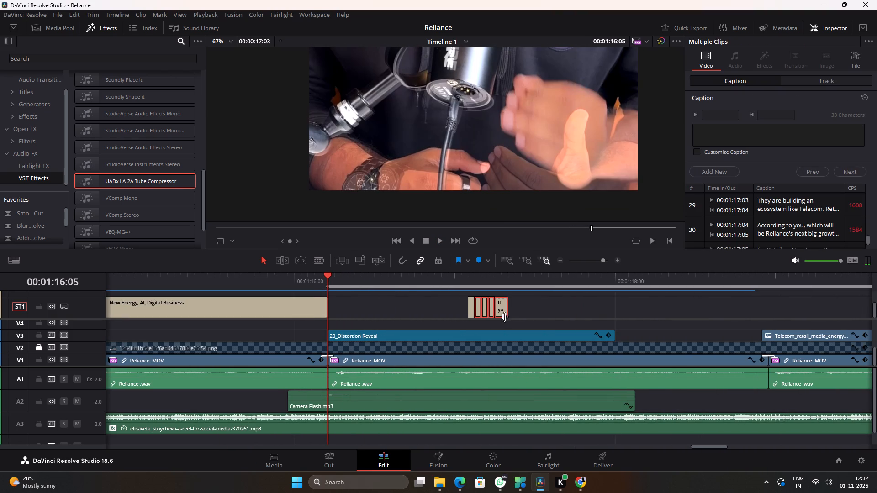
pyautogui.moveTo(502, 310); pyautogui.dragTo(812, 310)
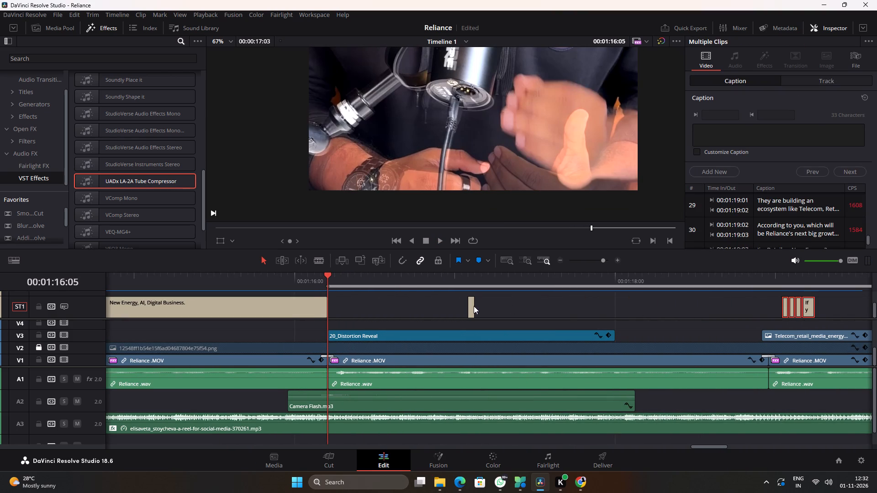
# Retime "This means Reliance is not just an oil company anymore." to run from 00:01:16:05 to 00:01:19:00.
pyautogui.click(472, 307)
pyautogui.moveTo(475, 307); pyautogui.dragTo(726, 307)
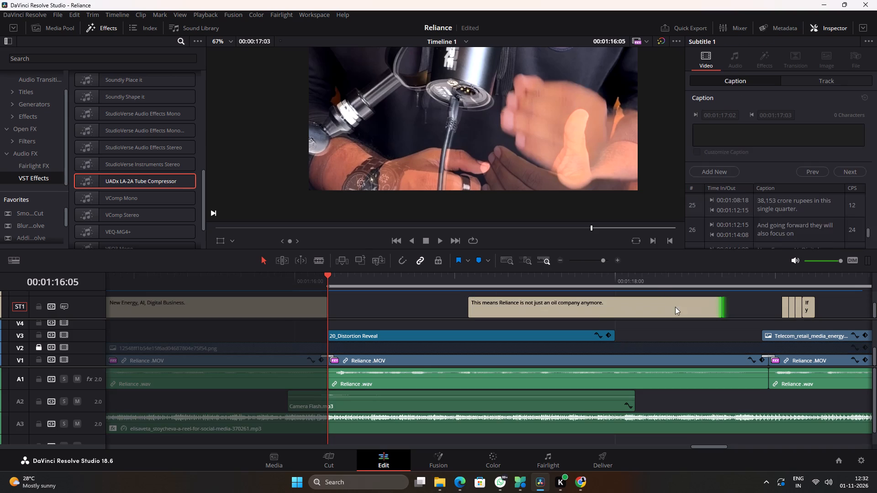
pyautogui.moveTo(603, 307); pyautogui.dragTo(460, 310)
pyautogui.keyDown('ctrl'); pyautogui.scroll(-5, 519, 314); pyautogui.keyUp('ctrl')
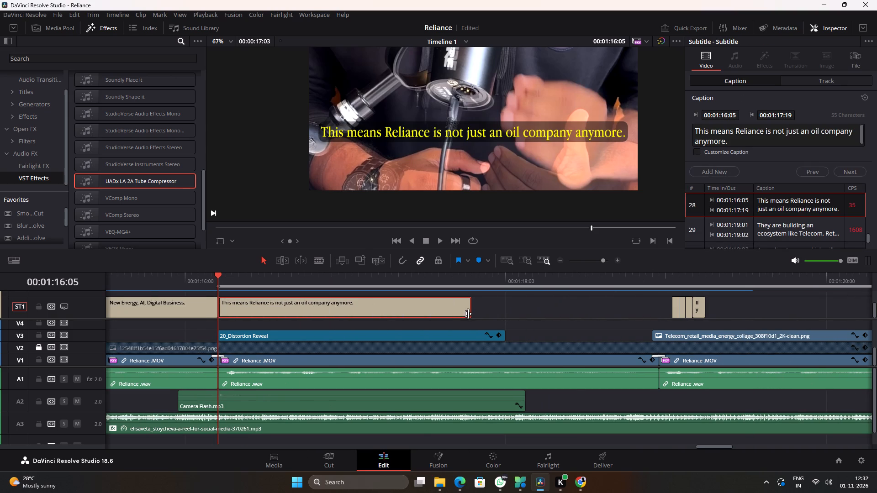
pyautogui.moveTo(468, 311); pyautogui.dragTo(666, 314)
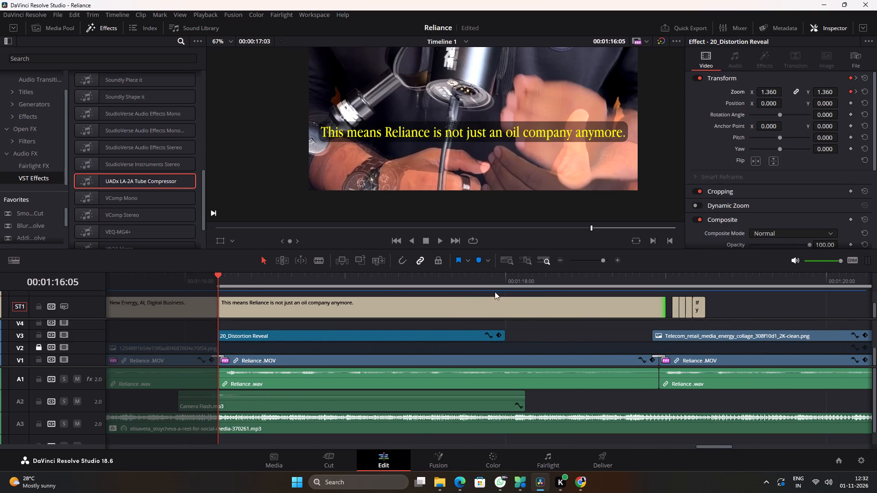
# Play the end of the "This means Reliance" caption and set the timeline In point at 00:01:18:23.
pyautogui.click(497, 284)
pyautogui.press('space')
pyautogui.scroll(-5, 535, 291)
pyautogui.press('space')
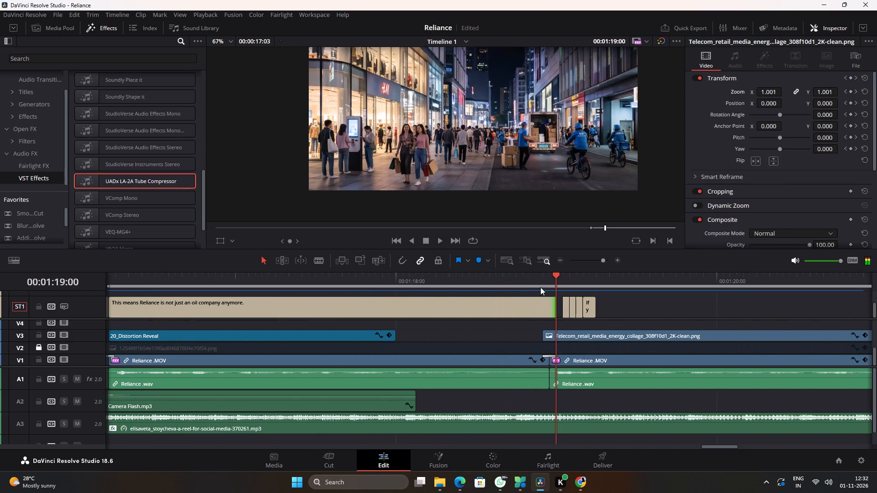
pyautogui.click(547, 280)
pyautogui.press('i')
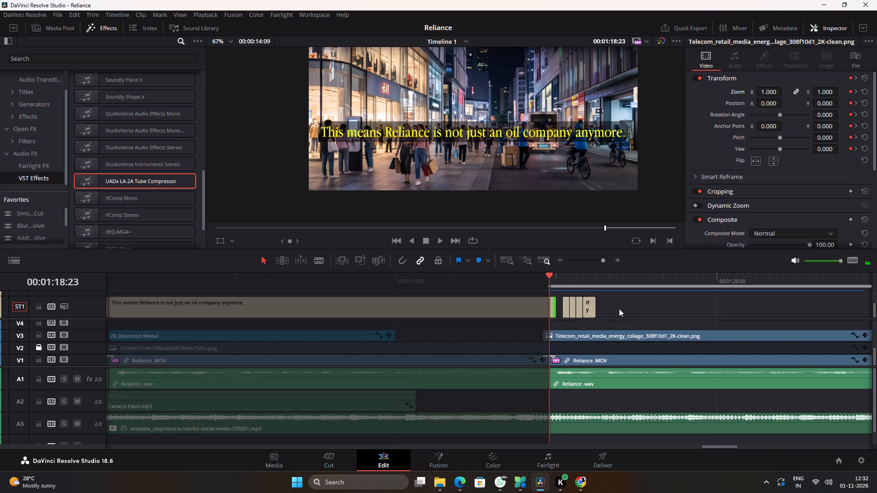
# Move all captions from "According to you" onward to start at 00:01:23:11.
pyautogui.moveTo(620, 311); pyautogui.dragTo(574, 303)
pyautogui.keyDown('ctrl'); pyautogui.scroll(-10, 614, 308); pyautogui.keyUp('ctrl')
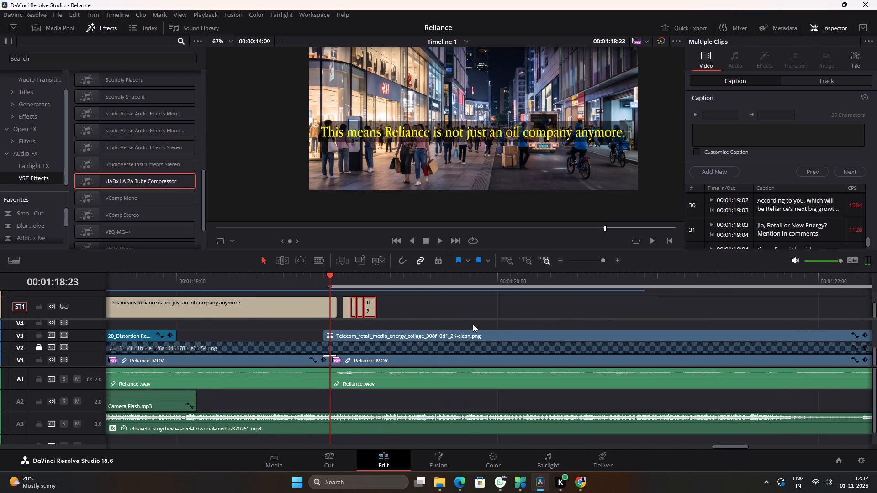
pyautogui.moveTo(371, 312); pyautogui.dragTo(819, 307)
pyautogui.keyDown('ctrl'); pyautogui.scroll(-11, 639, 310); pyautogui.keyUp('ctrl')
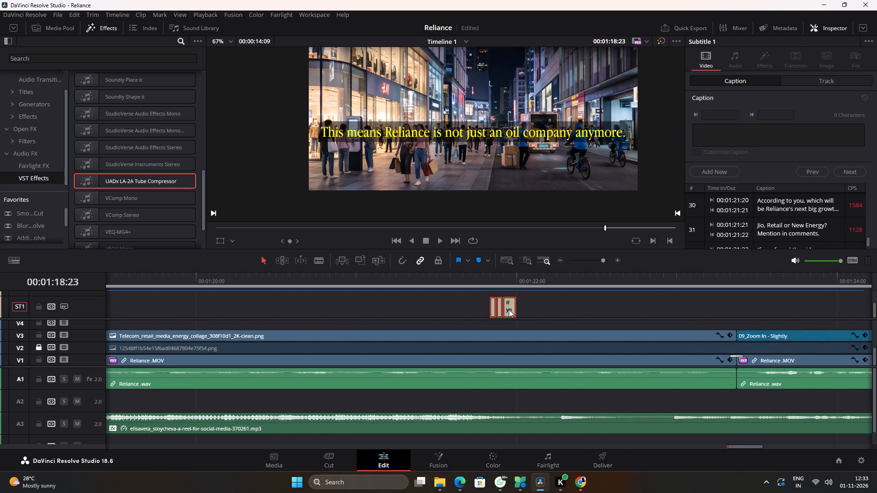
pyautogui.moveTo(509, 309); pyautogui.dragTo(771, 309)
# Lengthen "They are building an ecosystem like Telecom, Retail, Media, Energy." and place it from 00:01:18:23 to 00:01:22:01, directly after the "This means Reliance" caption.
pyautogui.keyDown('ctrl'); pyautogui.scroll(11, 485, 321); pyautogui.keyUp('ctrl')
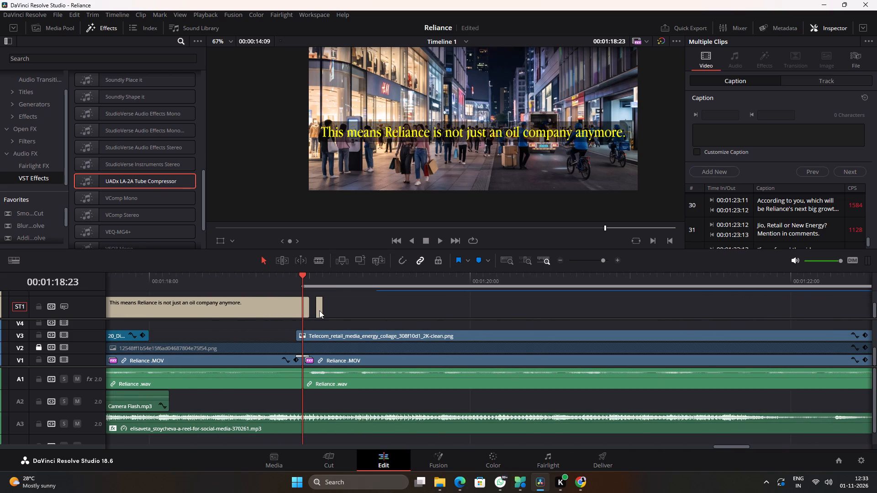
pyautogui.click(319, 310)
pyautogui.moveTo(324, 309); pyautogui.dragTo(812, 306)
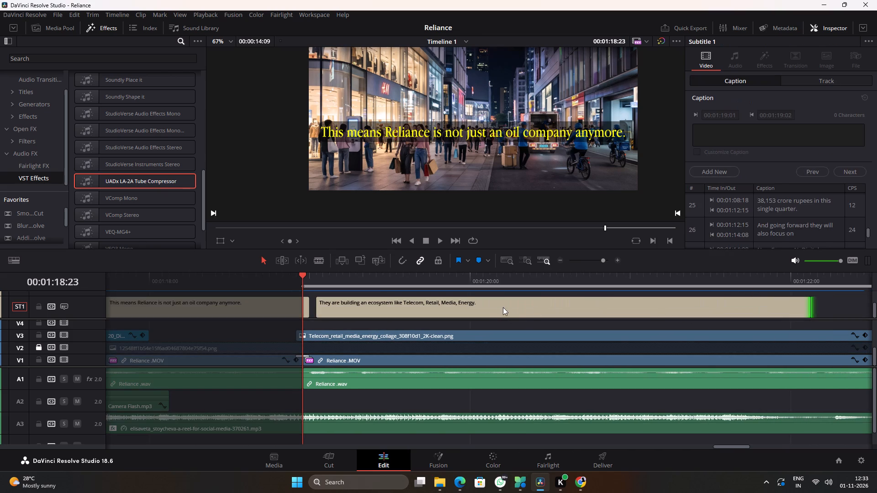
pyautogui.moveTo(492, 307); pyautogui.dragTo(478, 307)
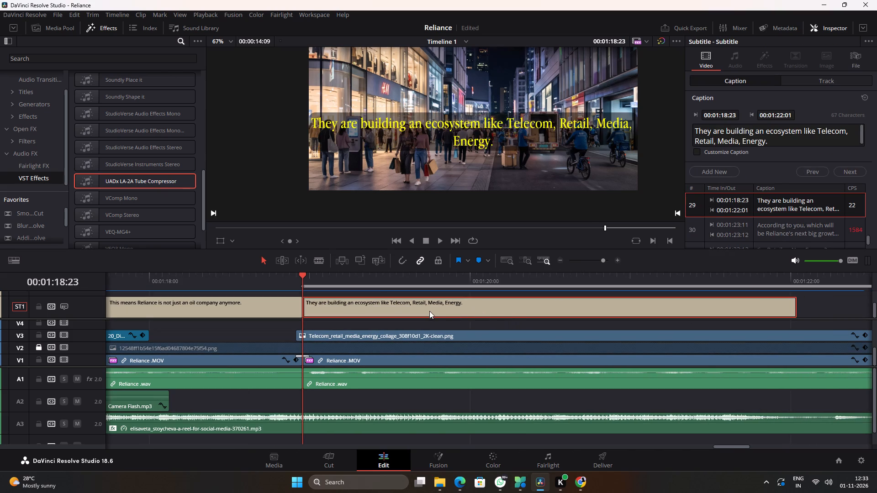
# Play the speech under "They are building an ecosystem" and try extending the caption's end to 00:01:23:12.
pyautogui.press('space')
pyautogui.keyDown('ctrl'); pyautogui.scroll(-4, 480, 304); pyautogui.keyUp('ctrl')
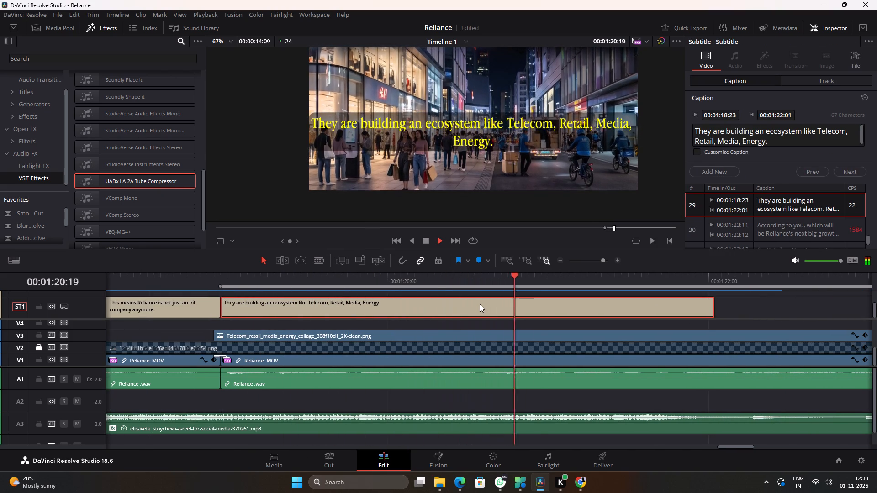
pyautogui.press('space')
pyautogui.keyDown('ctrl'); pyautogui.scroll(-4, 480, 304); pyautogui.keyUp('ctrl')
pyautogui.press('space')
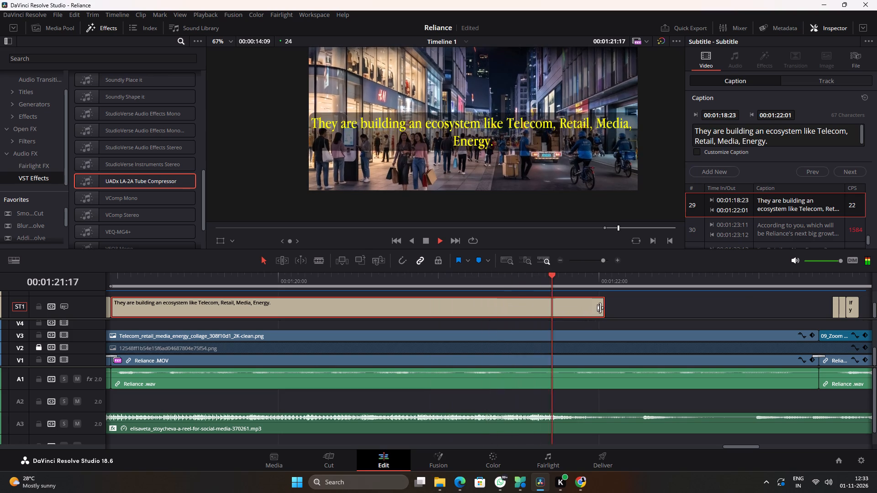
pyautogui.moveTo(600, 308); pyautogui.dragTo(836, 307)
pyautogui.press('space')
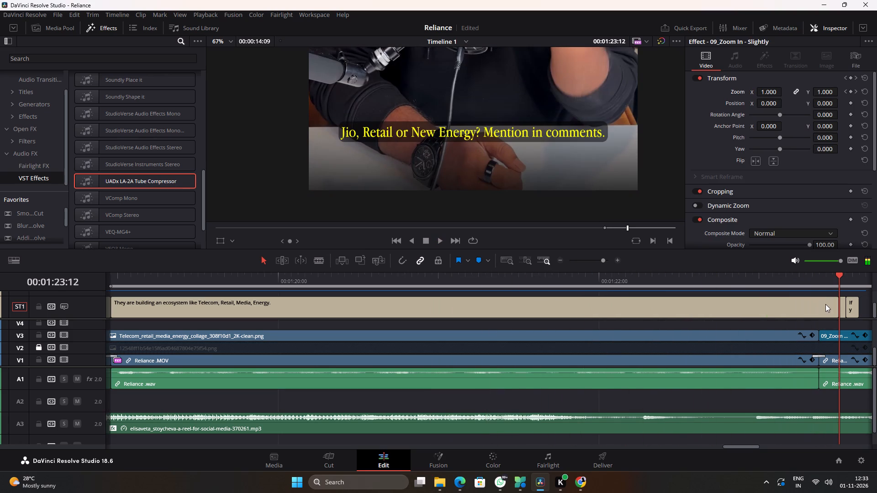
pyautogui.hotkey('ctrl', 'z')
# Extend the end of the "They are building an ecosystem" caption to 00:01:23:09.
pyautogui.click(818, 285)
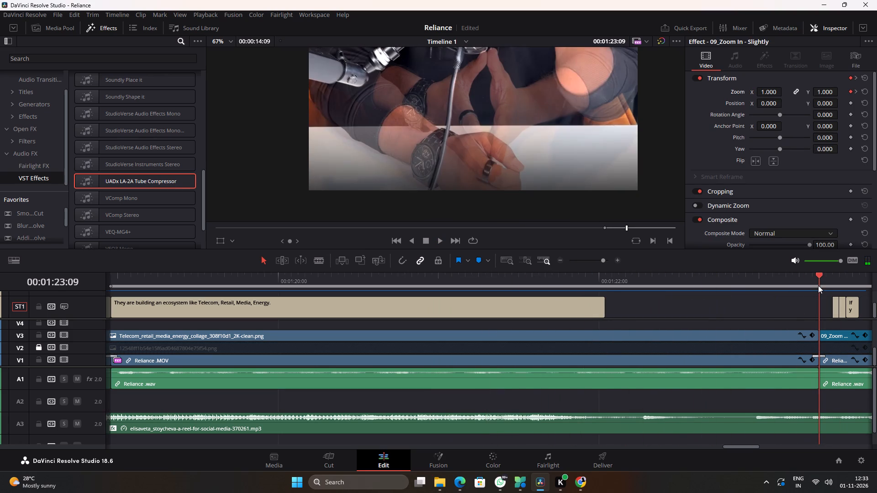
pyautogui.moveTo(605, 309); pyautogui.dragTo(819, 313)
# Play the "They are building an ecosystem" caption's speech from 00:01:19:10 and split the caption at 00:01:21:02.
pyautogui.keyDown('ctrl'); pyautogui.scroll(6, 545, 331); pyautogui.keyUp('ctrl')
pyautogui.click(346, 287)
pyautogui.press('space')
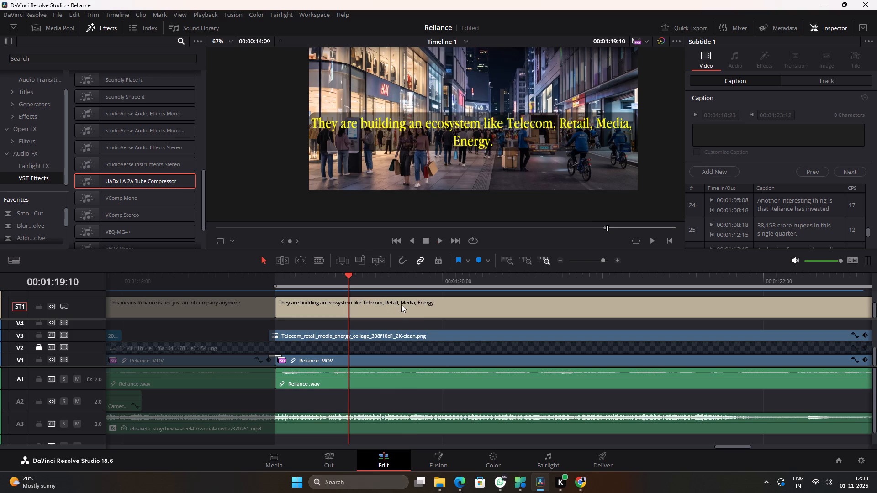
pyautogui.press('space')
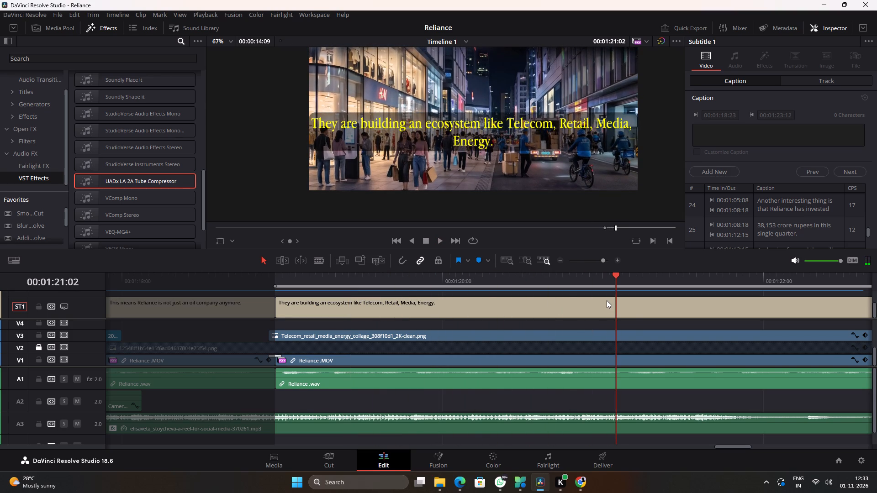
pyautogui.press('space')
pyautogui.press('space')
pyautogui.click(614, 288)
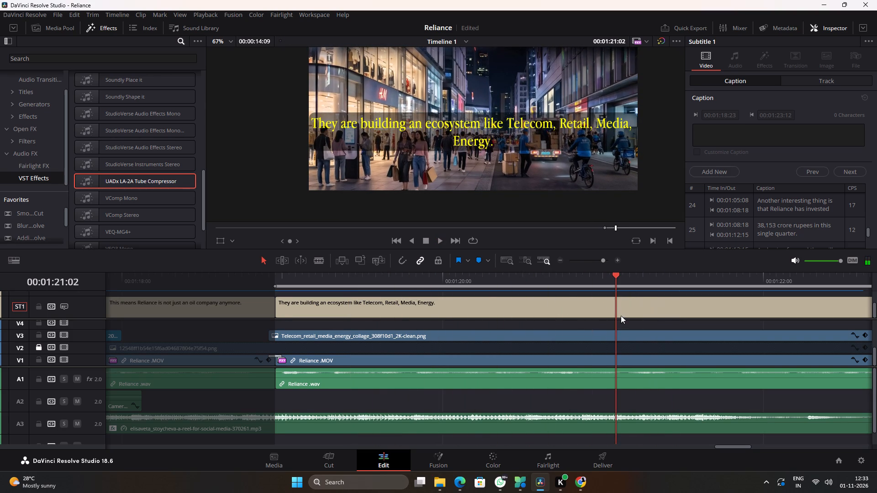
pyautogui.click(622, 304)
pyautogui.press('b')
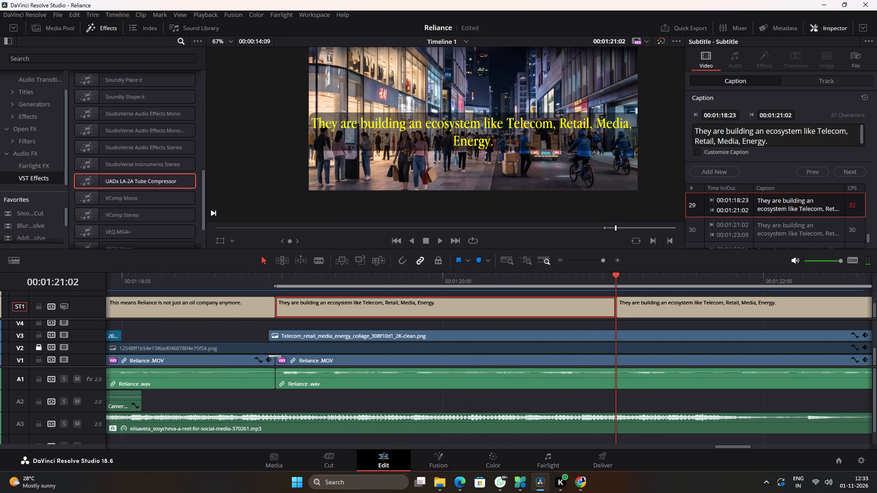
# Trim the split captions' text to "They are building an ecosystem like" for the first half and "Telecom, Retail, Media, Energy." for the second.
pyautogui.moveTo(815, 131); pyautogui.dragTo(834, 149)
pyautogui.press('BackSpace')
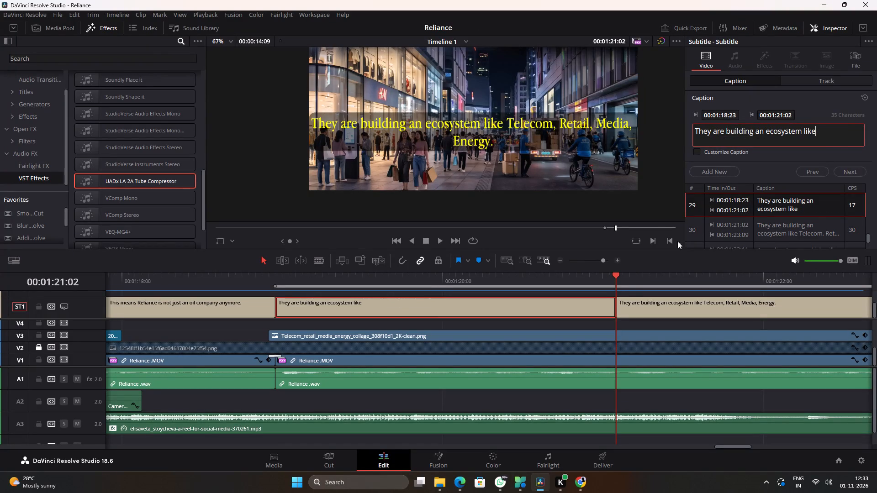
pyautogui.click(639, 303)
pyautogui.moveTo(818, 130); pyautogui.dragTo(817, 130)
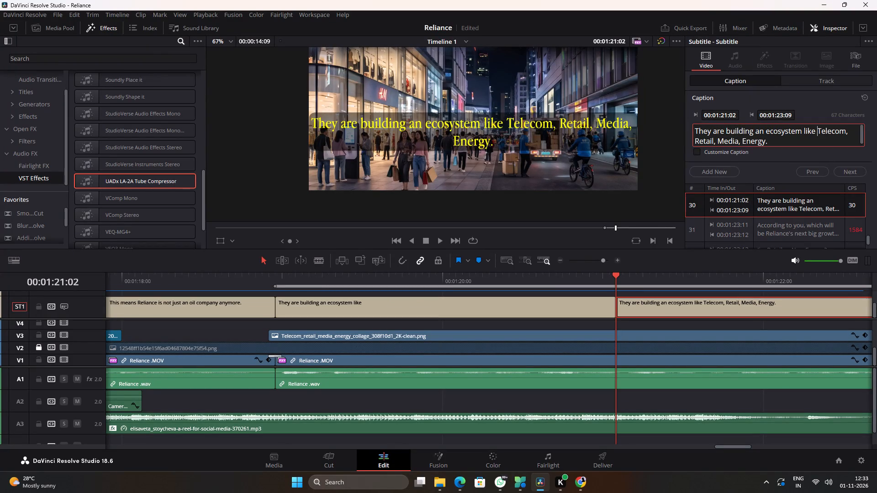
pyautogui.moveTo(817, 130); pyautogui.dragTo(606, 130)
pyautogui.press('BackSpace')
# Play the speech under the two split captions and mark an in point at 00:01:23:09, where the "Telecom" caption ends.
pyautogui.click(476, 290)
pyautogui.press('space')
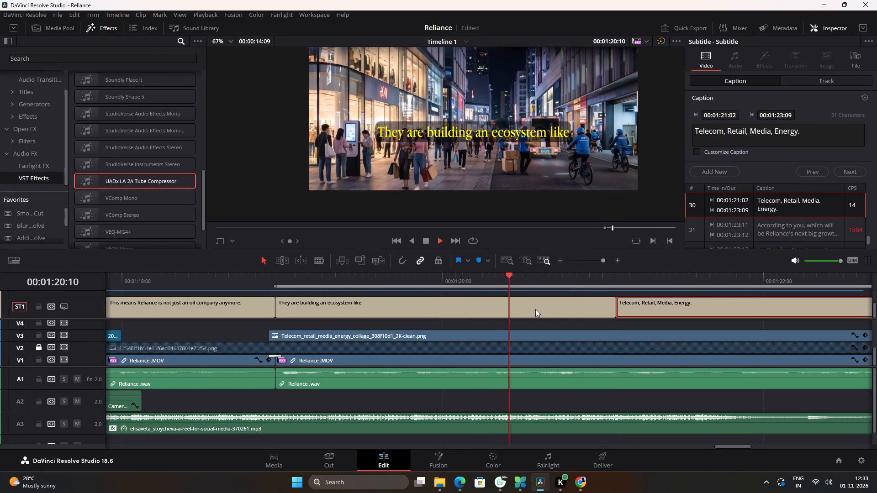
pyautogui.keyDown('ctrl'); pyautogui.scroll(-13, 601, 327); pyautogui.keyUp('ctrl')
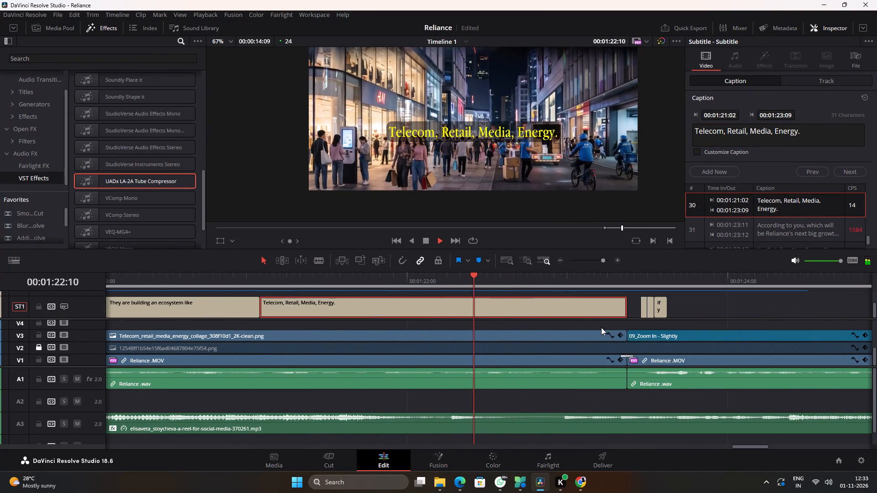
pyautogui.keyDown('ctrl'); pyautogui.scroll(-3, 601, 327); pyautogui.keyUp('ctrl')
pyautogui.press('space')
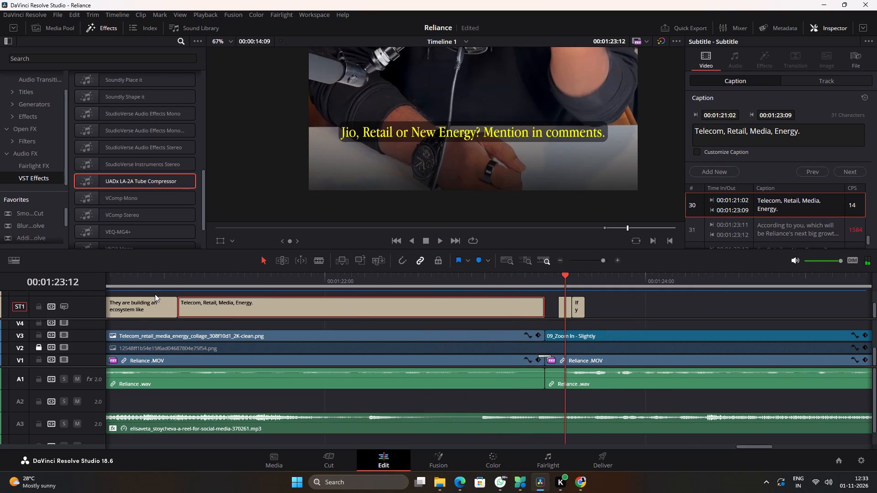
pyautogui.click(135, 278)
pyautogui.moveTo(551, 285); pyautogui.dragTo(542, 285)
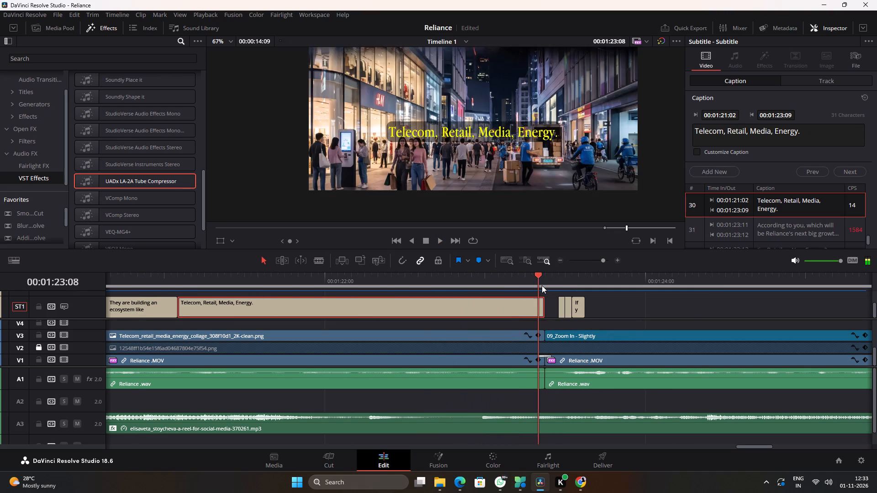
pyautogui.moveTo(542, 285); pyautogui.dragTo(544, 285)
pyautogui.press('i')
# Move the last two captions, "Jio, Retail or New Energy?" and "If you found the video informative", together to start at 00:01:26:08.
pyautogui.moveTo(605, 311); pyautogui.dragTo(573, 304)
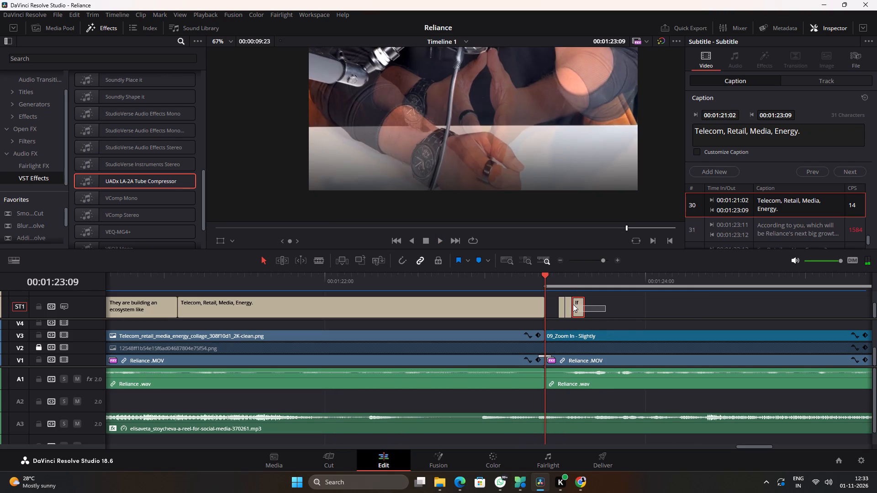
pyautogui.moveTo(573, 304); pyautogui.dragTo(569, 303)
pyautogui.keyDown('ctrl'); pyautogui.scroll(-12, 591, 314); pyautogui.keyUp('ctrl')
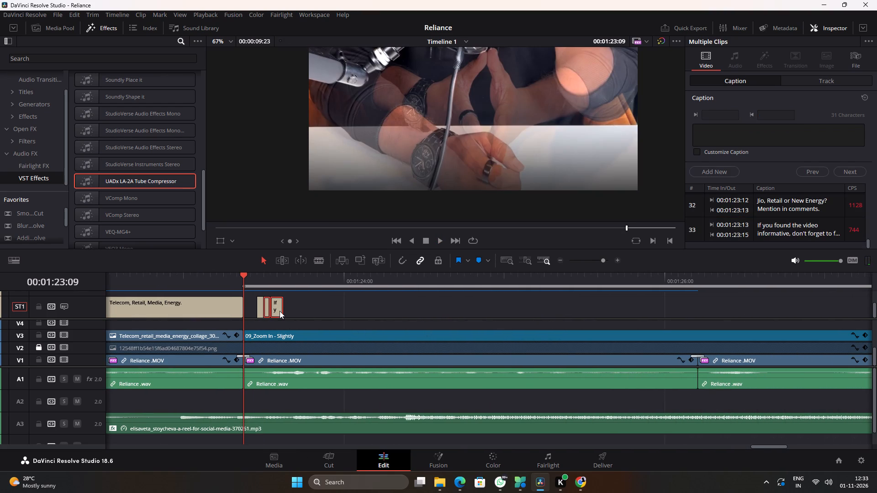
pyautogui.moveTo(280, 310); pyautogui.dragTo(740, 312)
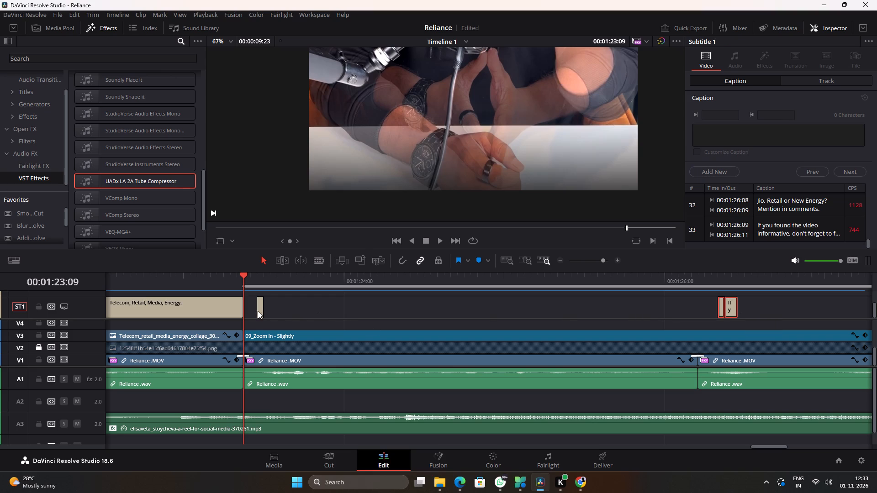
# Lengthen "According to you, which will be Reliance's next big growth engine?" and place it from 00:01:23:09 to 00:01:25:17.
pyautogui.click(259, 311)
pyautogui.moveTo(264, 308); pyautogui.dragTo(638, 308)
pyautogui.moveTo(426, 310); pyautogui.dragTo(425, 310)
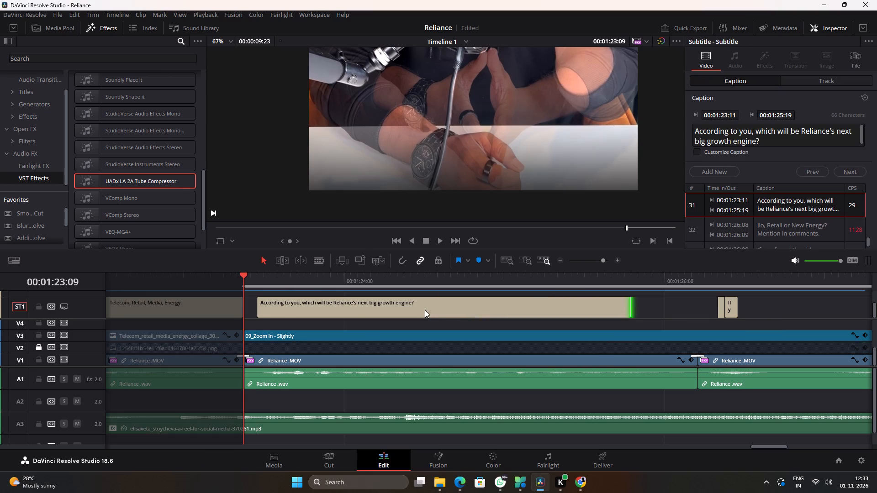
pyautogui.moveTo(425, 310); pyautogui.dragTo(411, 311)
# Play the "According to you" caption's speech and split the caption at 00:01:24:03.
pyautogui.press('space')
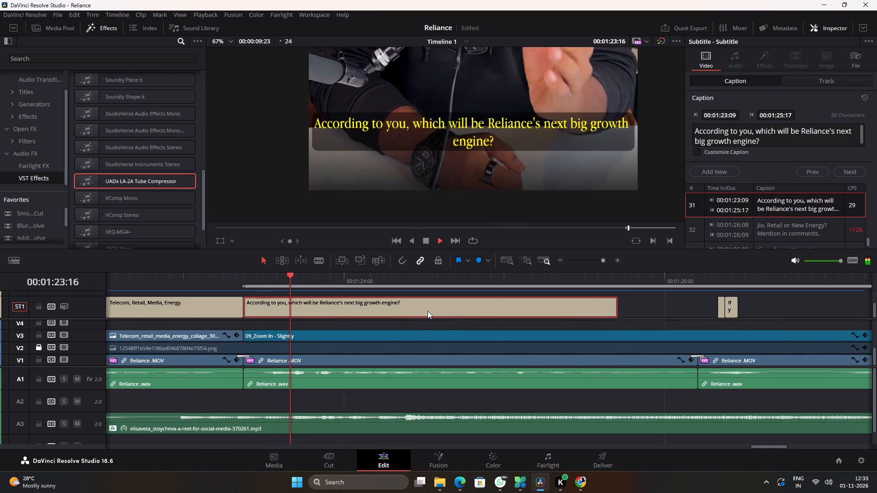
pyautogui.keyDown('ctrl'); pyautogui.scroll(-7, 434, 311); pyautogui.keyUp('ctrl')
pyautogui.press('space')
pyautogui.keyDown('ctrl'); pyautogui.scroll(2, 289, 320); pyautogui.keyUp('ctrl')
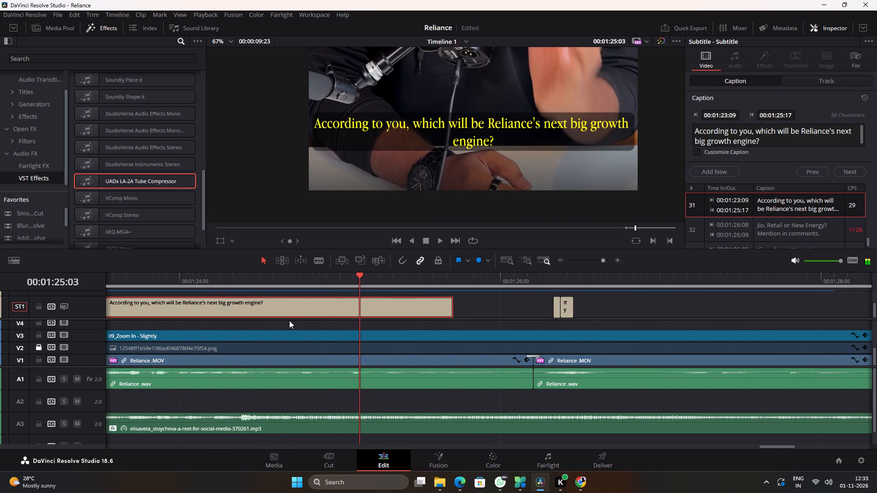
pyautogui.keyDown('ctrl'); pyautogui.scroll(6, 289, 320); pyautogui.keyUp('ctrl')
pyautogui.click(276, 282)
pyautogui.press('space')
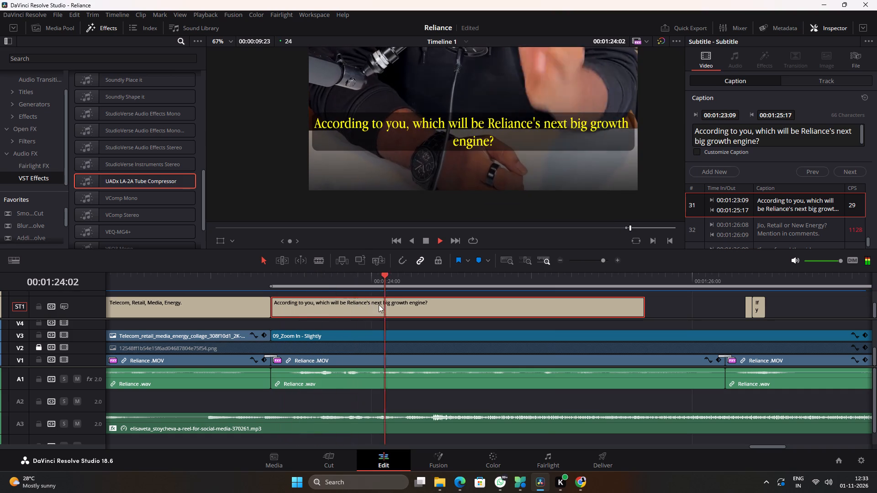
pyautogui.press('space')
pyautogui.click(391, 283)
pyautogui.press('space')
pyautogui.press('space')
pyautogui.click(391, 283)
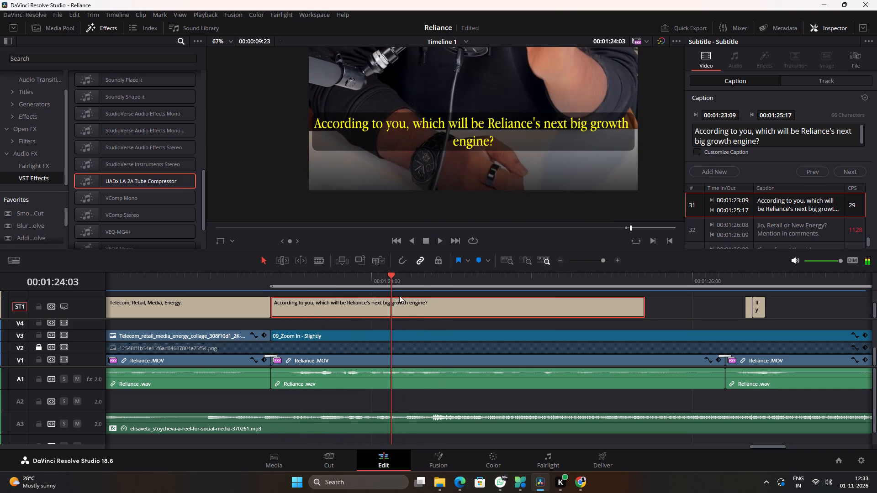
pyautogui.click(405, 306)
pyautogui.press('b')
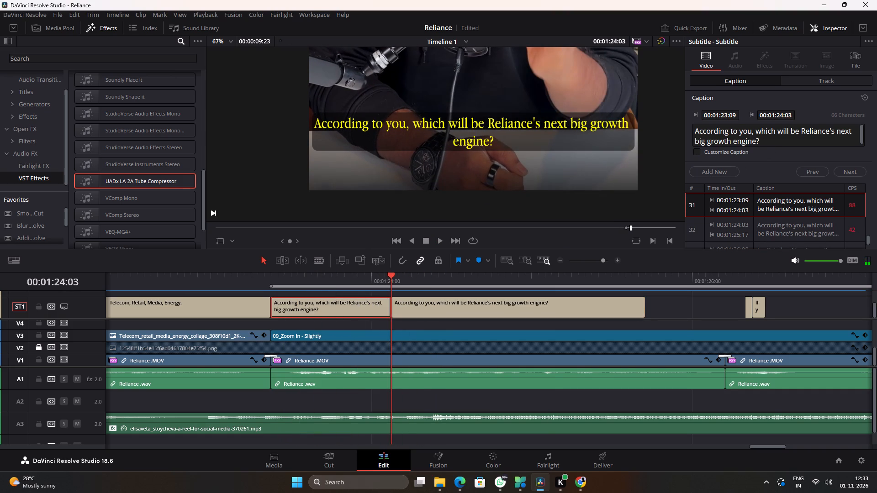
# Trim the split captions' text to "According to you," for the first half and "which will be Reliance's next big growth engine?" for the second.
pyautogui.moveTo(755, 129); pyautogui.dragTo(787, 145)
pyautogui.press('BackSpace')
pyautogui.press('BackSpace')
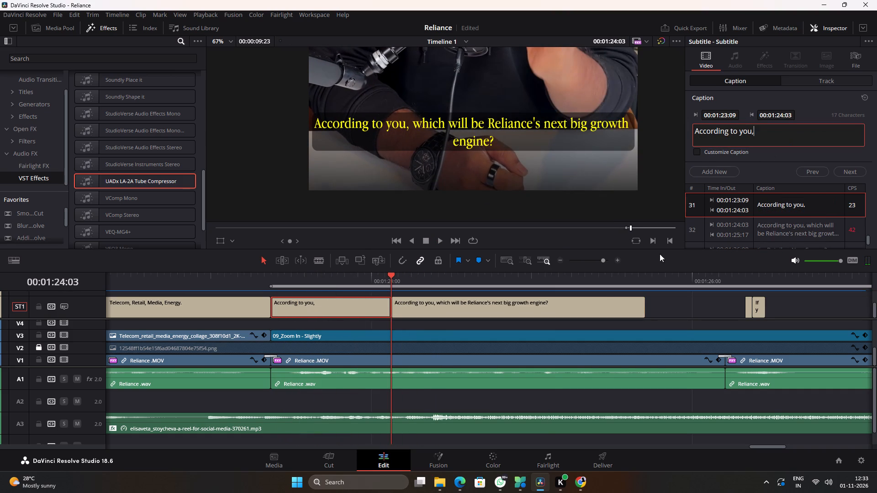
pyautogui.click(587, 298)
pyautogui.moveTo(755, 131); pyautogui.dragTo(652, 132)
pyautogui.press('BackSpace')
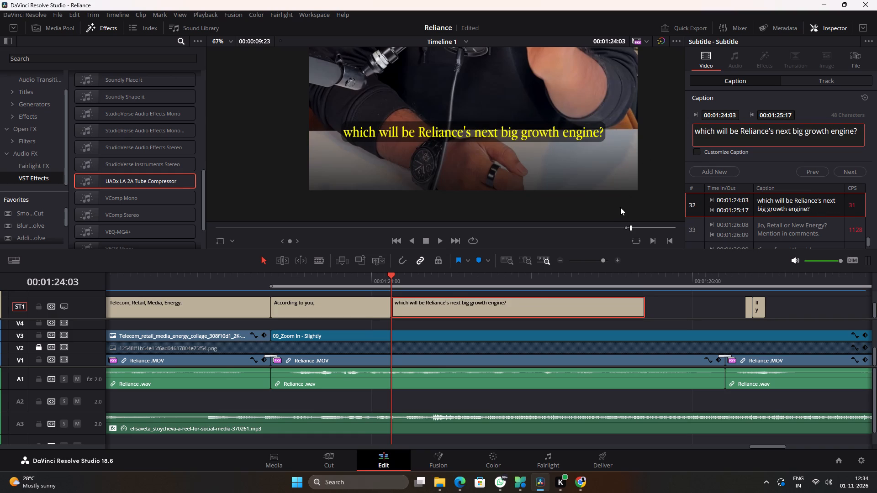
# Play the growth engine question's speech, extend its caption's end to 00:01:26:05 and mark an in point there.
pyautogui.click(342, 279)
pyautogui.press('space')
pyautogui.keyDown('ctrl'); pyautogui.scroll(-4, 523, 330); pyautogui.keyUp('ctrl')
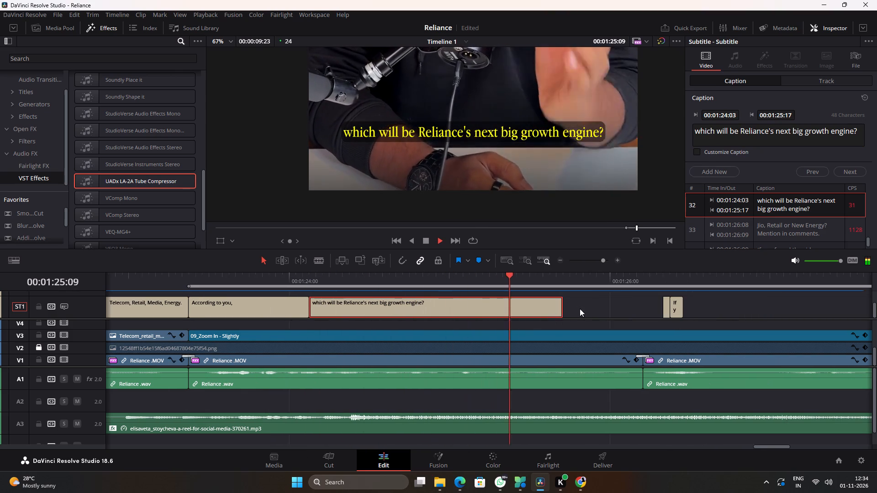
pyautogui.keyDown('ctrl'); pyautogui.scroll(-5, 578, 308); pyautogui.keyUp('ctrl')
pyautogui.press('space')
pyautogui.click(534, 280)
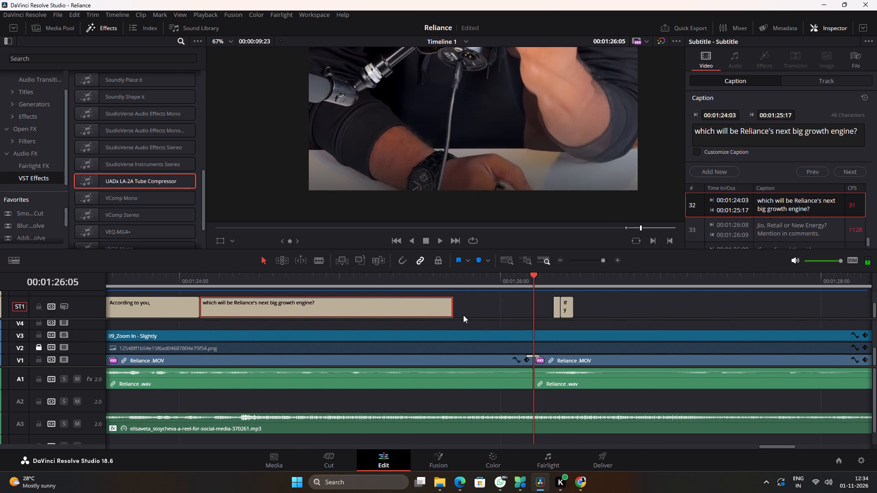
pyautogui.moveTo(451, 307); pyautogui.dragTo(534, 320)
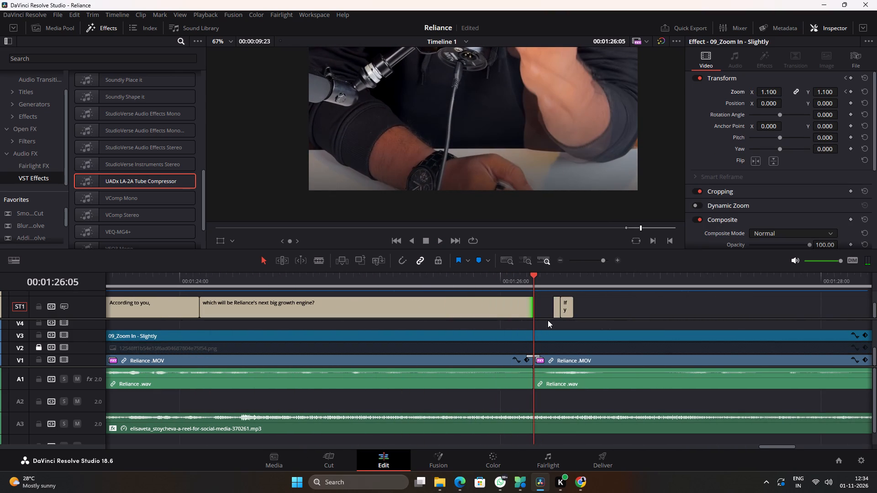
pyautogui.press('i')
# Move the "If you found the video informative" caption to start at 00:01:30:05, clearing space after the "Jio" caption.
pyautogui.click(566, 309)
pyautogui.keyDown('alt'); pyautogui.scroll(-8, 591, 312); pyautogui.keyUp('alt')
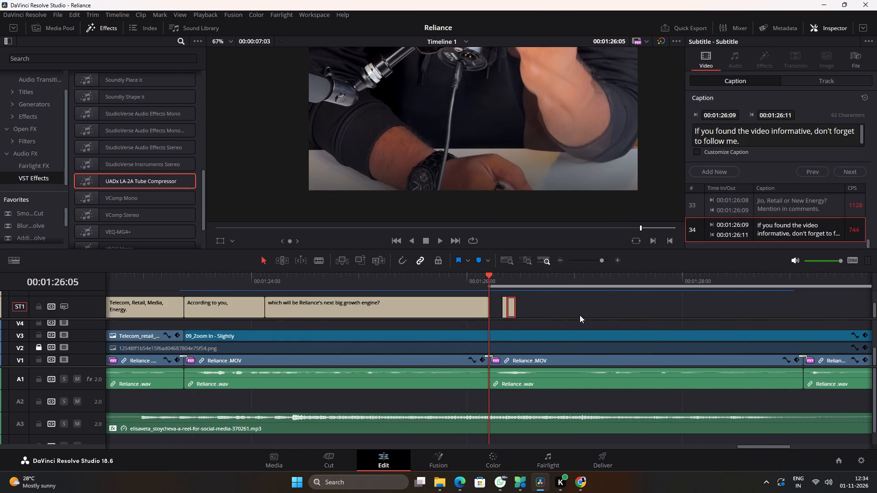
pyautogui.keyDown('alt'); pyautogui.scroll(-4, 580, 315); pyautogui.keyUp('alt')
pyautogui.click(505, 309)
pyautogui.moveTo(506, 309); pyautogui.dragTo(537, 309)
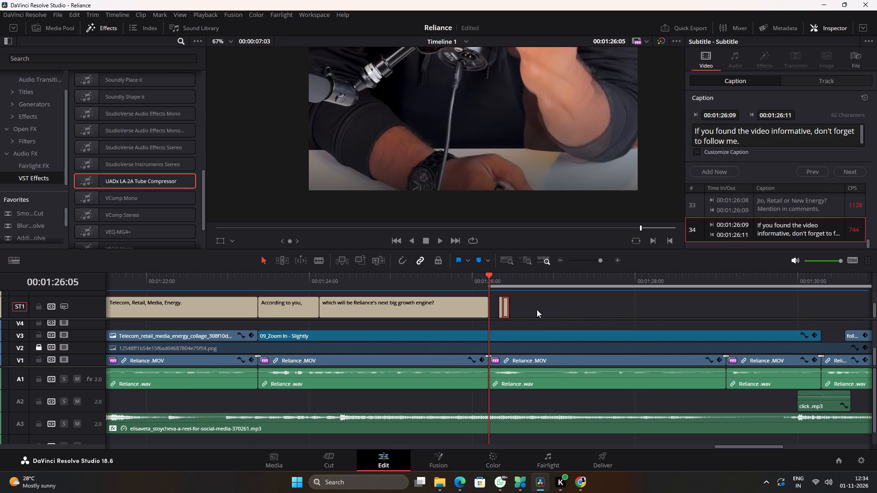
pyautogui.moveTo(537, 309); pyautogui.dragTo(654, 308)
pyautogui.click(533, 304)
pyautogui.moveTo(507, 307); pyautogui.dragTo(507, 307)
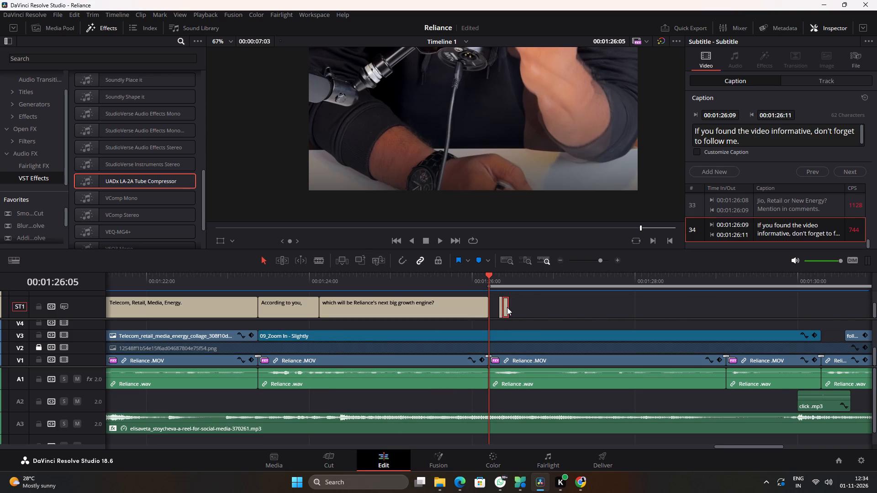
pyautogui.moveTo(507, 307); pyautogui.dragTo(821, 304)
# Lengthen "Jio, Retail or New Energy? Mention in comments." and place it from 00:01:26:05 to 00:01:29:06.
pyautogui.click(502, 308)
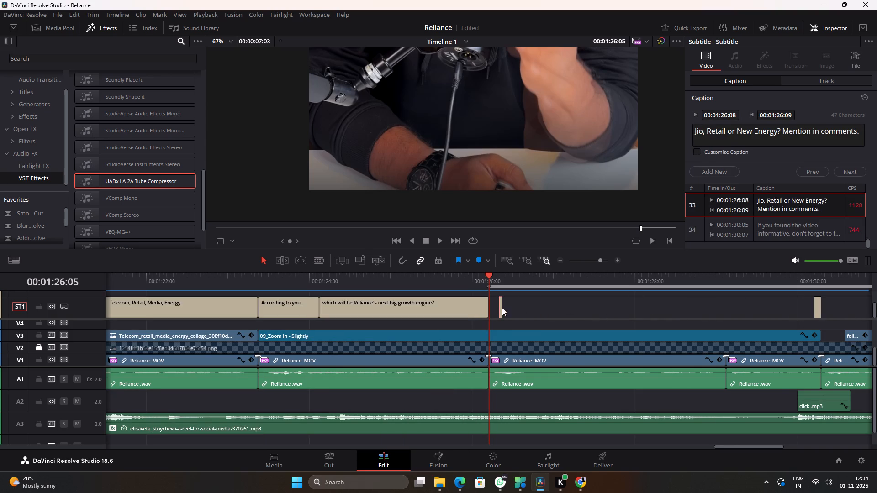
pyautogui.moveTo(503, 307); pyautogui.dragTo(750, 307)
pyautogui.moveTo(584, 308); pyautogui.dragTo(578, 309)
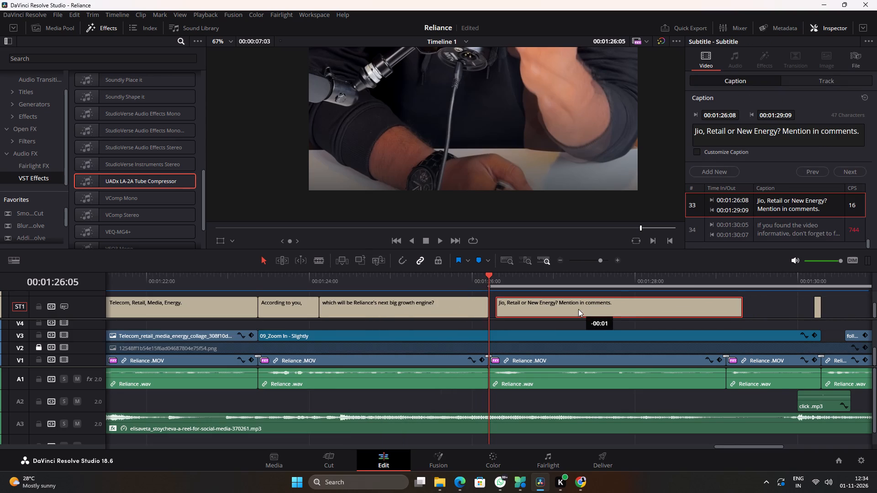
pyautogui.moveTo(578, 309); pyautogui.dragTo(574, 311)
# Play the "Jio" caption's speech, shift the final caption to start at 00:01:30:17, and extend the "Jio" caption to about 00:01:30:07.
pyautogui.keyDown('ctrl'); pyautogui.scroll(-5, 574, 317); pyautogui.keyUp('ctrl')
pyautogui.press('space')
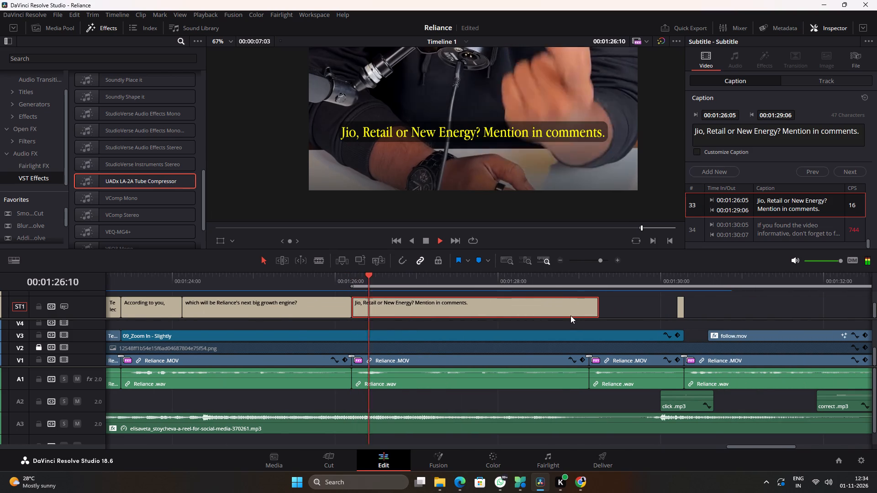
pyautogui.keyDown('alt'); pyautogui.scroll(11, 566, 312); pyautogui.keyUp('alt')
pyautogui.keyDown('ctrl'); pyautogui.scroll(-14, 603, 310); pyautogui.keyUp('ctrl')
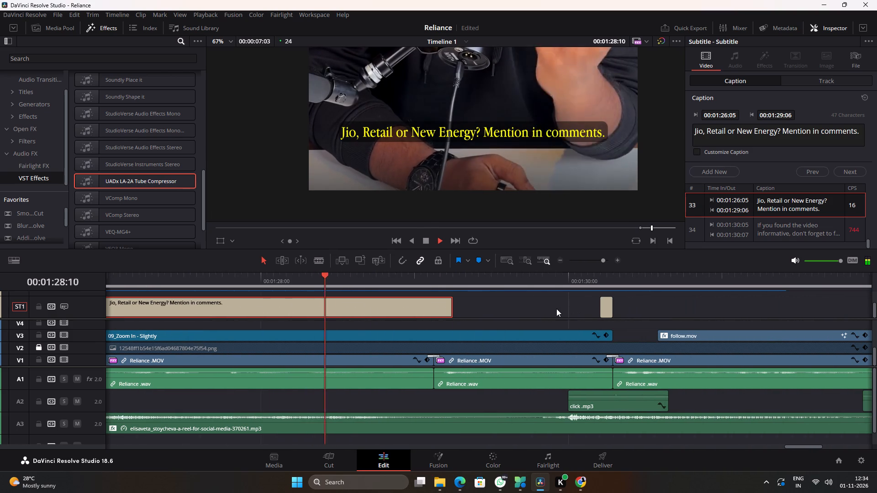
pyautogui.press('space')
pyautogui.press('space')
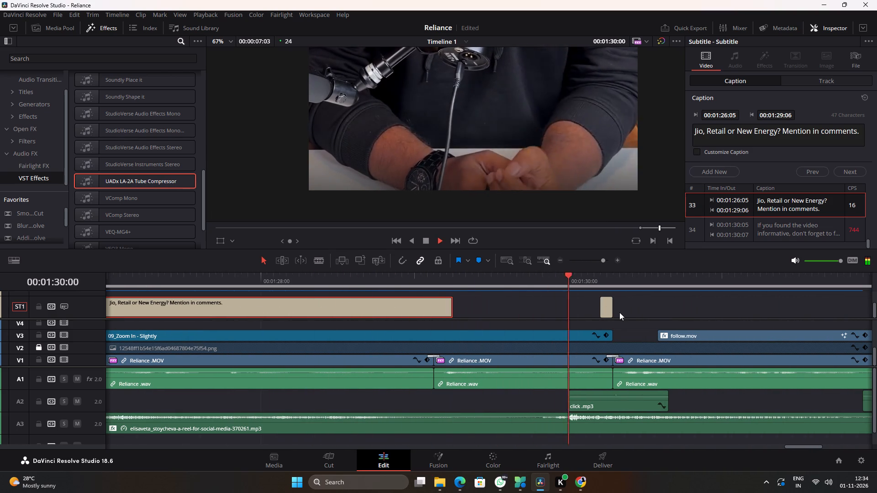
pyautogui.press('space')
pyautogui.moveTo(606, 306); pyautogui.dragTo(688, 306)
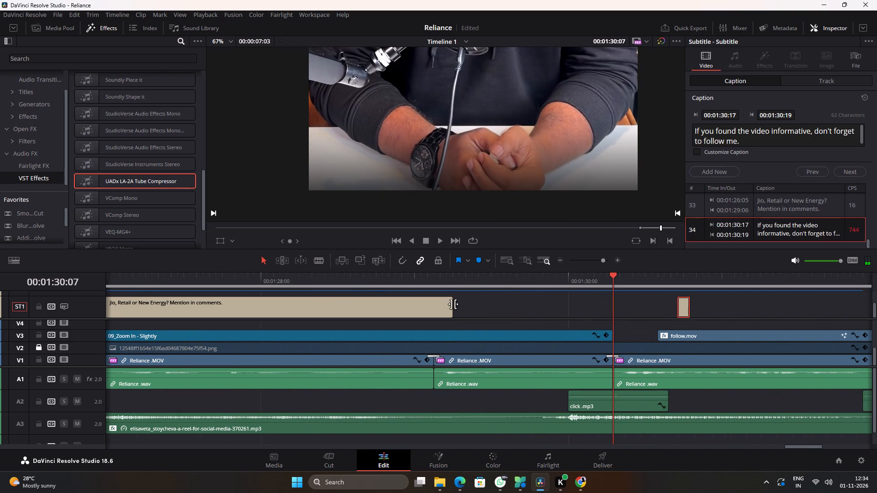
pyautogui.moveTo(452, 304); pyautogui.dragTo(623, 313)
# Lengthen "If you found the video informative, don't forget to follow me.", place it from 00:01:30:07 to 00:01:31:19 and mark an in point at its start.
pyautogui.keyDown('ctrl'); pyautogui.scroll(-4, 642, 315); pyautogui.keyUp('ctrl')
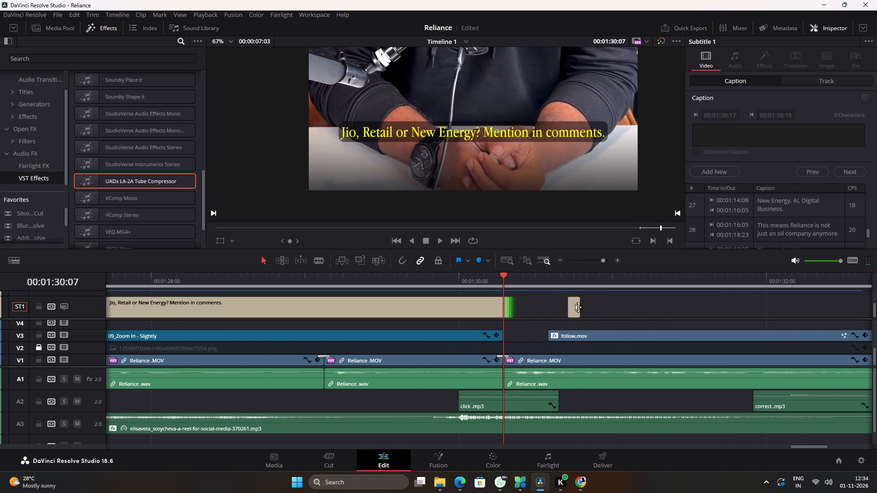
pyautogui.click(575, 308)
pyautogui.moveTo(580, 307); pyautogui.dragTo(803, 308)
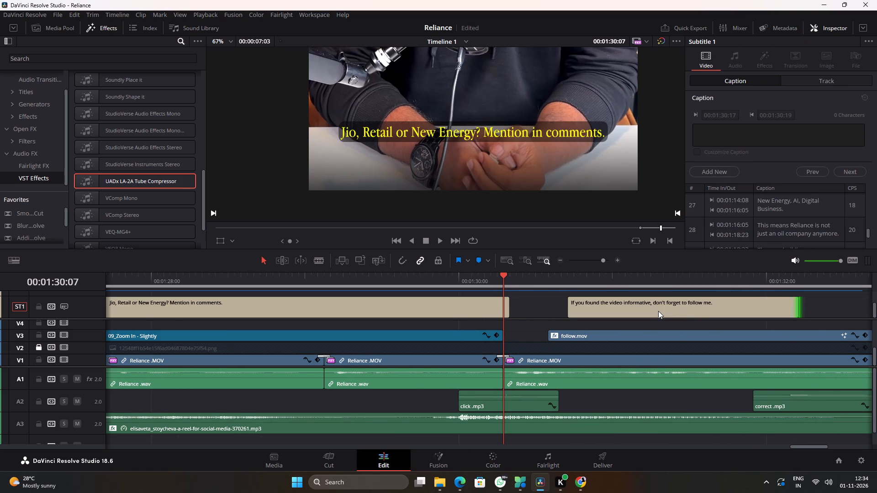
pyautogui.moveTo(658, 311); pyautogui.dragTo(592, 313)
pyautogui.keyDown('ctrl'); pyautogui.scroll(-5, 592, 313); pyautogui.keyUp('ctrl')
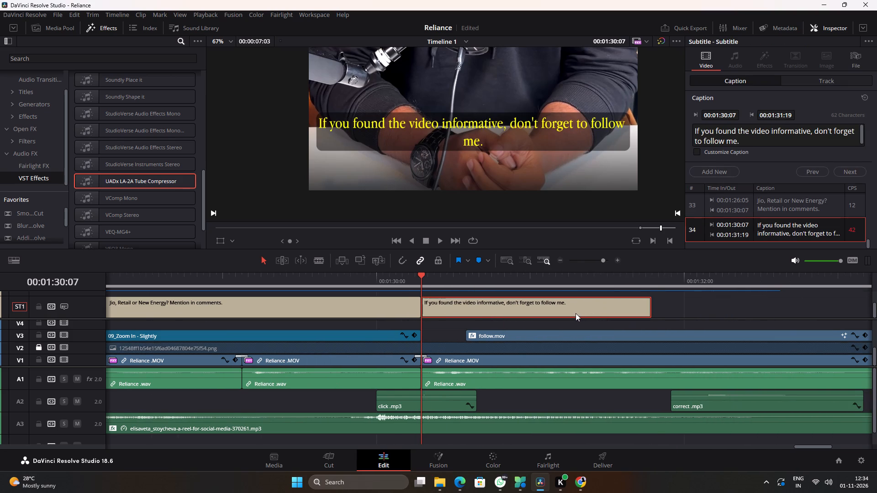
pyautogui.press('i')
# Extend the end of the "If you found the video informative" caption to the end of the last Reliance.MOV clip.
pyautogui.keyDown('ctrl'); pyautogui.scroll(-6, 585, 313); pyautogui.keyUp('ctrl')
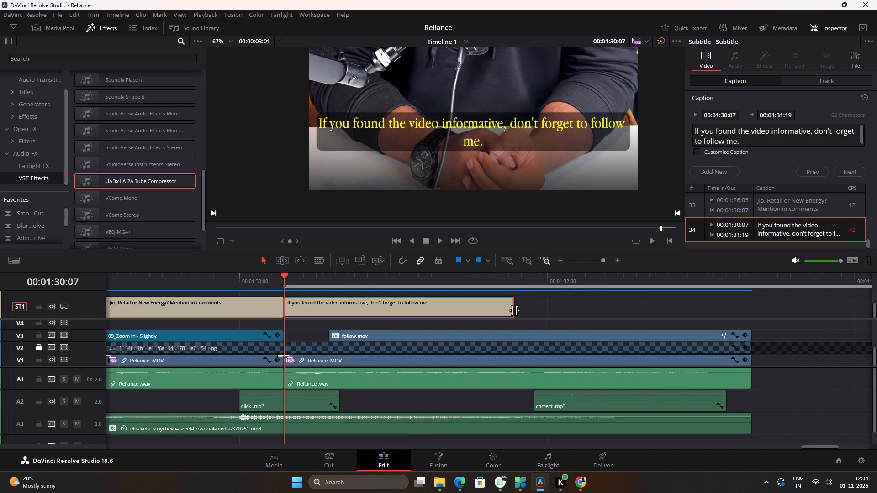
pyautogui.moveTo(515, 309); pyautogui.dragTo(753, 337)
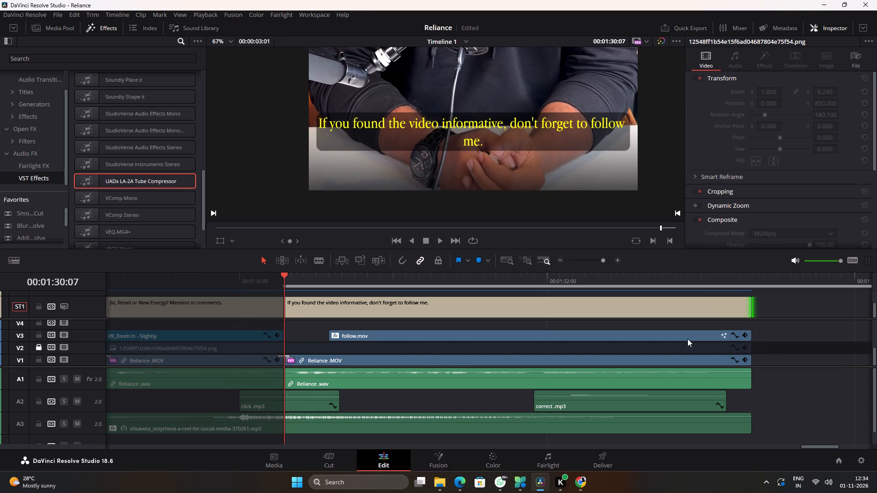
# Split the final caption at 00:01:31:13 after playing its speech, and cut the first part's text to "If you found the video informative,".
pyautogui.press('space')
pyautogui.press('space')
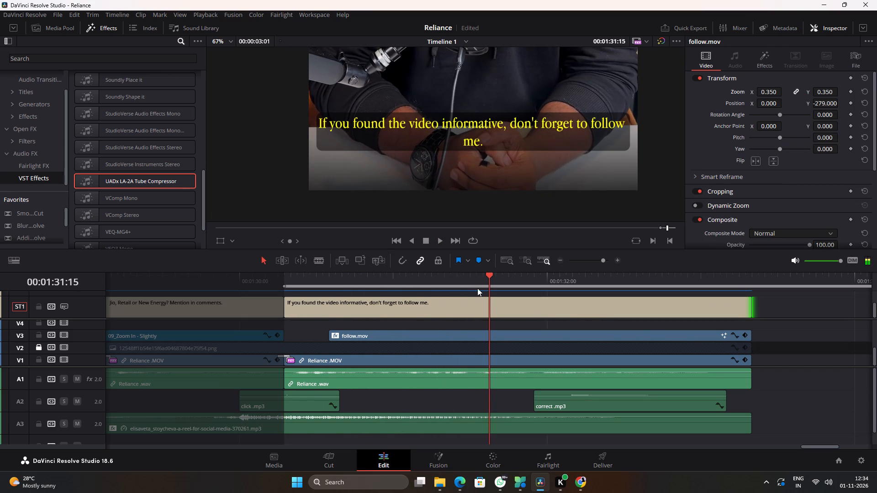
pyautogui.click(472, 281)
pyautogui.click(474, 281)
pyautogui.press('space')
pyautogui.press('space')
pyautogui.click(474, 281)
pyautogui.click(491, 311)
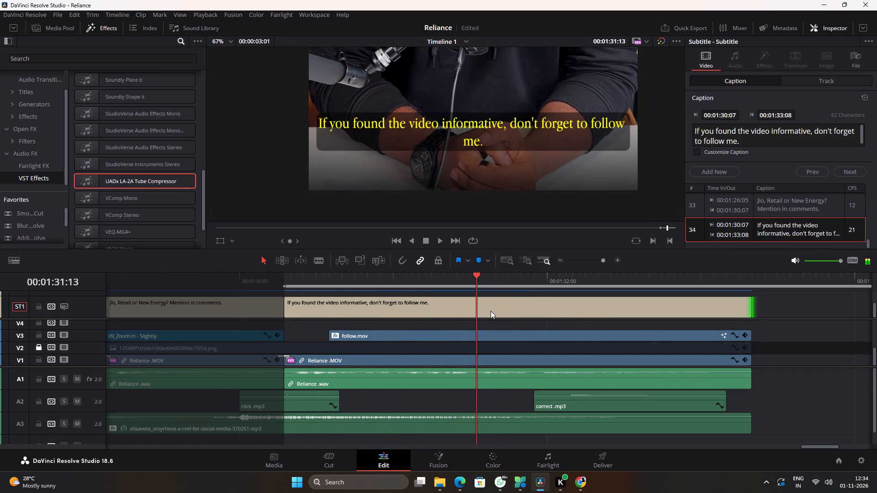
pyautogui.press('b')
pyautogui.moveTo(813, 133); pyautogui.dragTo(847, 145)
pyautogui.press('BackSpace')
# Cut the text of the caption's second part to "don't forget to follow me.".
pyautogui.click(600, 309)
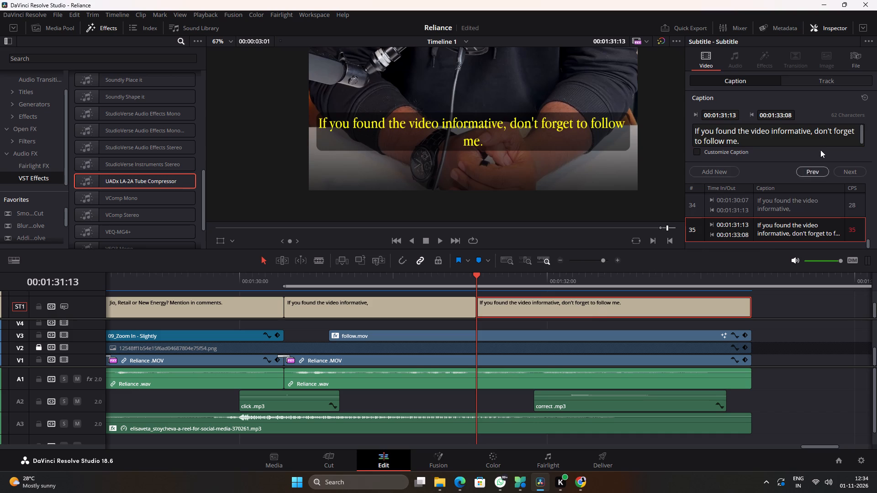
pyautogui.moveTo(816, 130); pyautogui.dragTo(555, 130)
pyautogui.press('BackSpace')
# Play the end of the last caption from 00:01:32:03 and clear the timeline's in and out points.
pyautogui.click(568, 284)
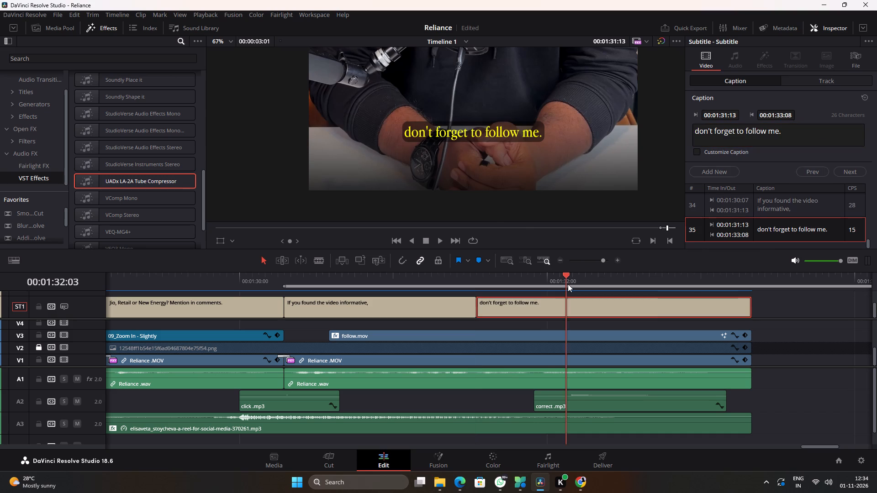
pyautogui.press('space')
pyautogui.keyDown('ctrl'); pyautogui.scroll(-6, 766, 326); pyautogui.keyUp('ctrl')
pyautogui.click(692, 353)
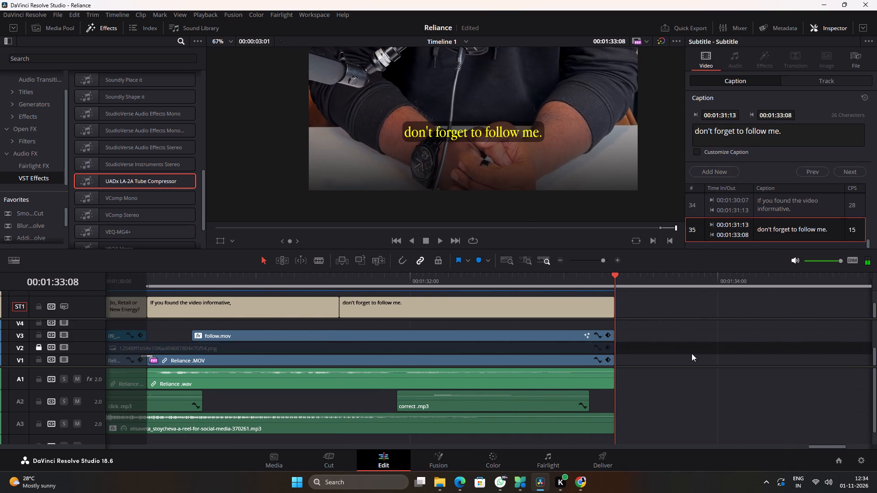
pyautogui.keyDown('alt'); pyautogui.scroll(-18, 670, 361); pyautogui.keyUp('alt')
pyautogui.hotkey('alt', 'x')
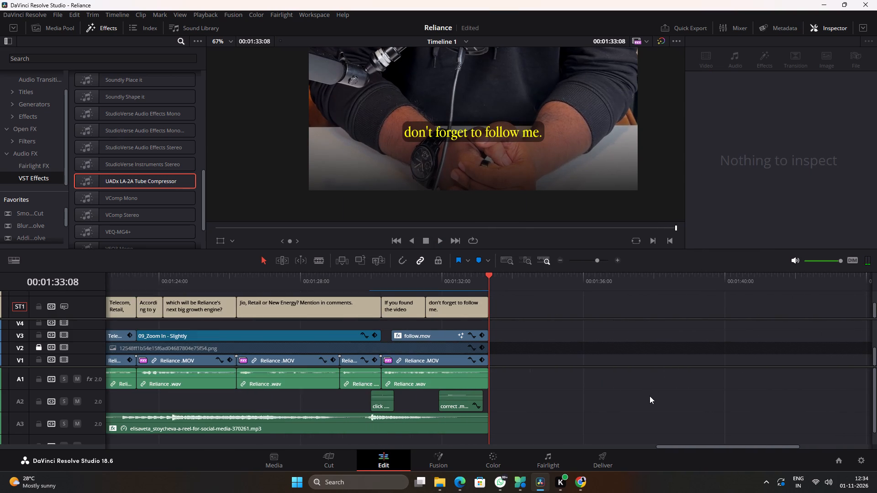
# Scrub through the whole timeline to review the captions and save the project.
pyautogui.scroll(-12, 650, 397)
pyautogui.keyDown('ctrl'); pyautogui.scroll(6, 211, 318); pyautogui.keyUp('ctrl')
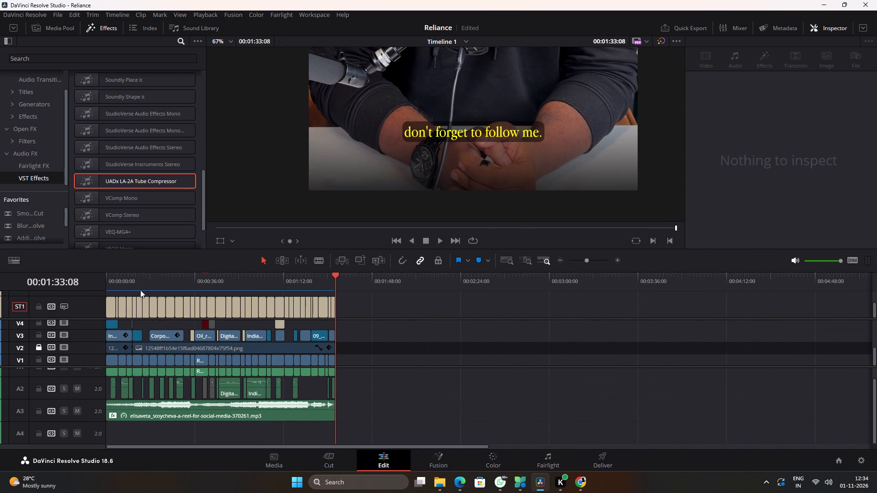
pyautogui.click(106, 274)
pyautogui.moveTo(108, 275); pyautogui.dragTo(166, 284)
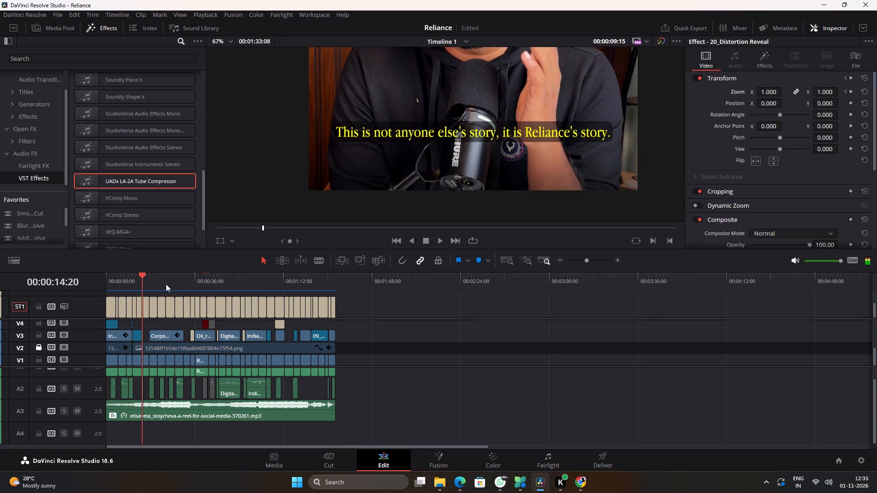
pyautogui.moveTo(166, 284); pyautogui.dragTo(297, 298)
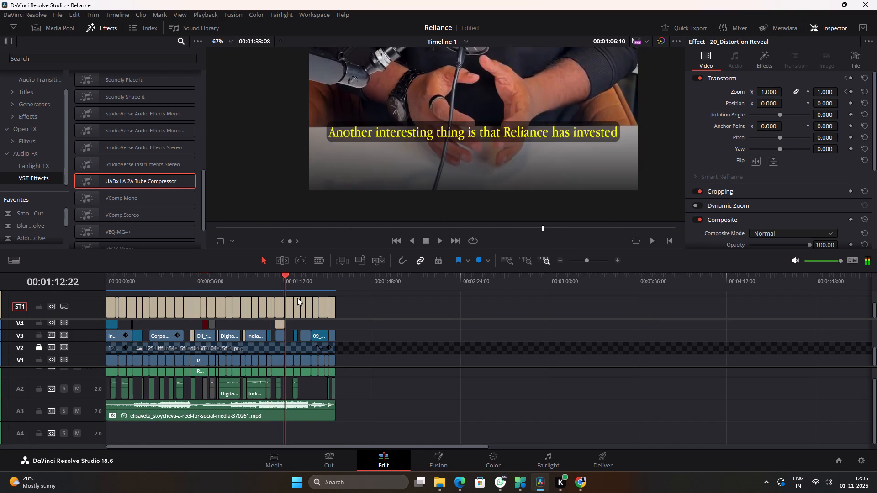
pyautogui.moveTo(297, 298); pyautogui.dragTo(360, 301)
pyautogui.hotkey('ctrl', 's')
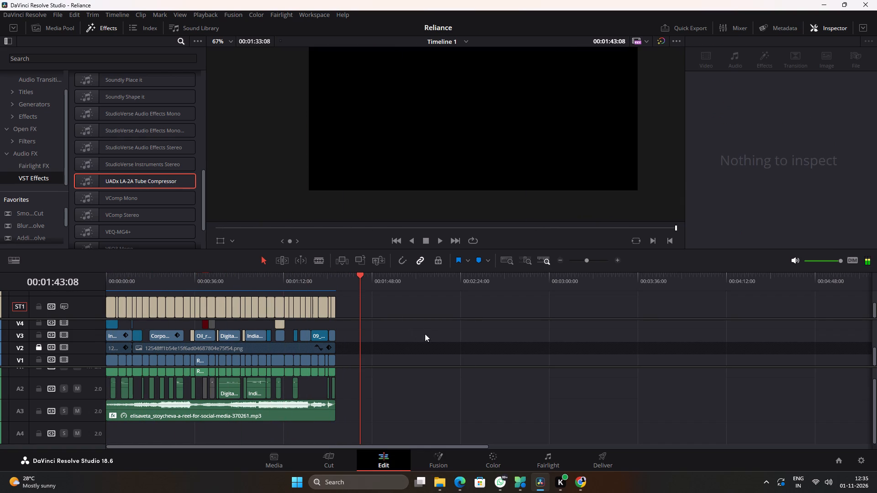
# Play the full vertical frame from 00:00:11:16 and examine the audio effects on the background music clip on A3.
pyautogui.scroll(-20, 509, 133)
pyautogui.scroll(-3, 509, 133)
pyautogui.moveTo(493, 106); pyautogui.dragTo(491, 161, button='middle')
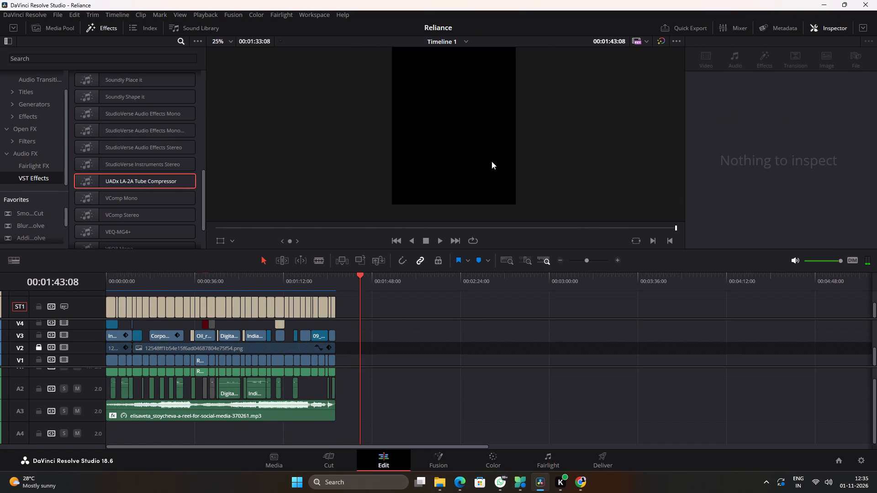
pyautogui.moveTo(491, 161); pyautogui.dragTo(493, 191, button='middle')
pyautogui.scroll(-6, 481, 141)
pyautogui.press('space')
pyautogui.click(135, 276)
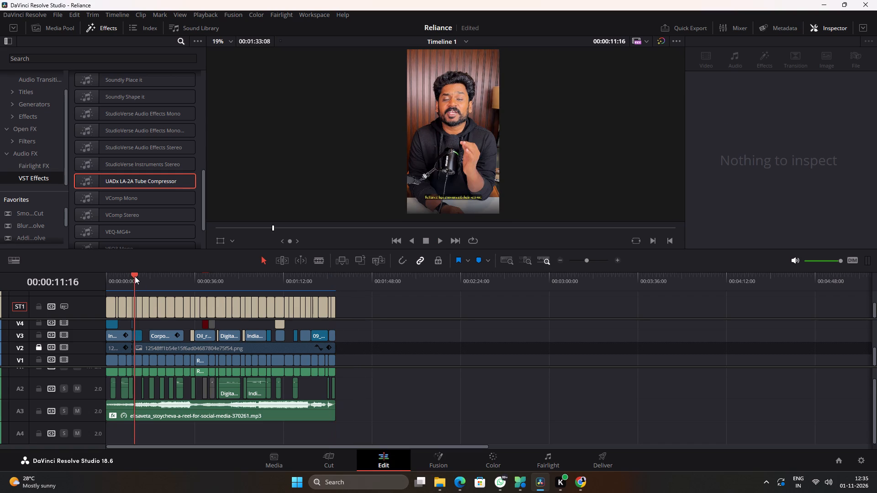
pyautogui.press('space')
pyautogui.click(211, 413)
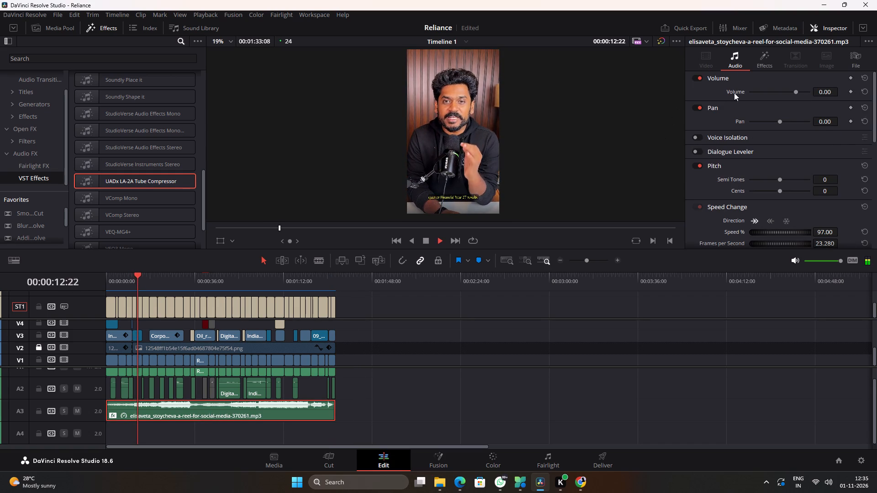
pyautogui.click(763, 60)
pyautogui.press('space')
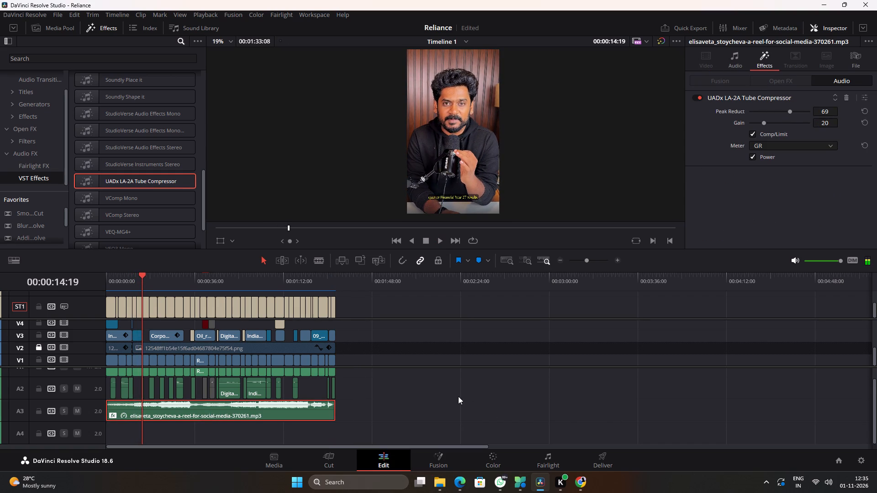
pyautogui.click(455, 395)
# Open the Deliver page and set the export file name to "Reliance (V2)".
pyautogui.click(606, 457)
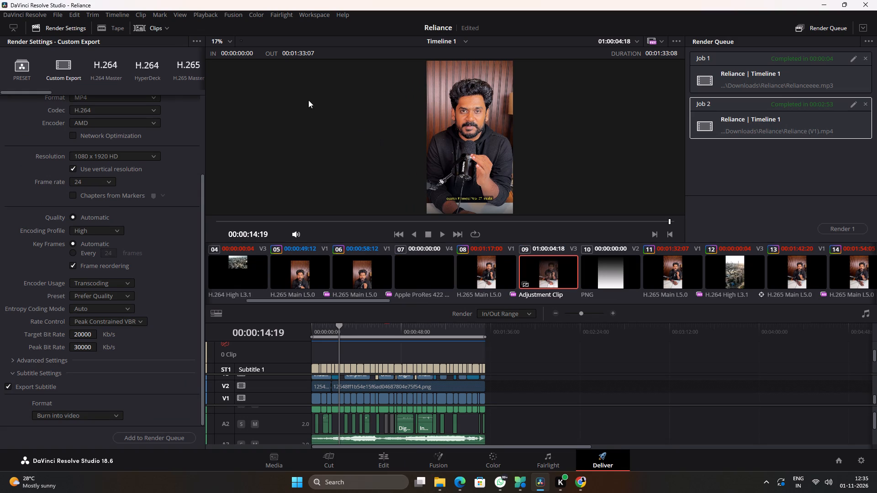
pyautogui.scroll(6, 68, 150)
pyautogui.doubleClick(89, 105)
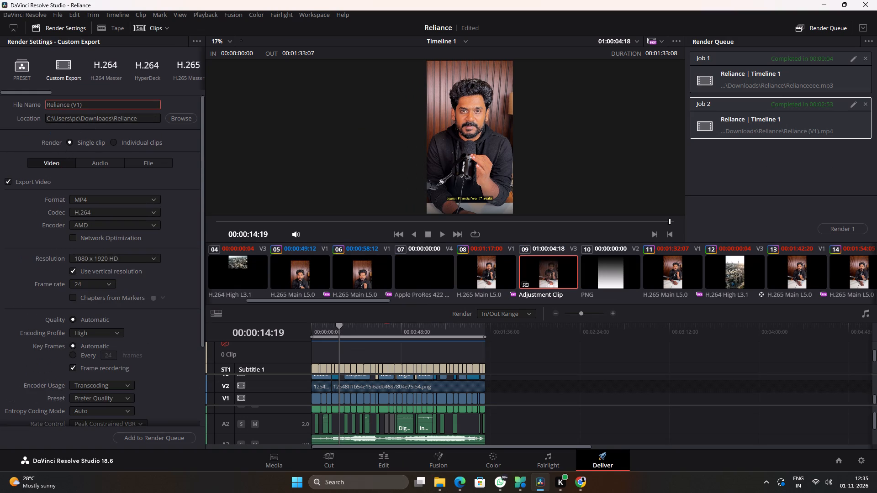
pyautogui.press('BackSpace')
pyautogui.press('BackSpace')
pyautogui.press('2')
pyautogui.hotkey('shift', ')')
# Add the "Reliance (V2)" MP4 export with burned-in subtitles to the render queue and start rendering it.
pyautogui.scroll(-10, 141, 294)
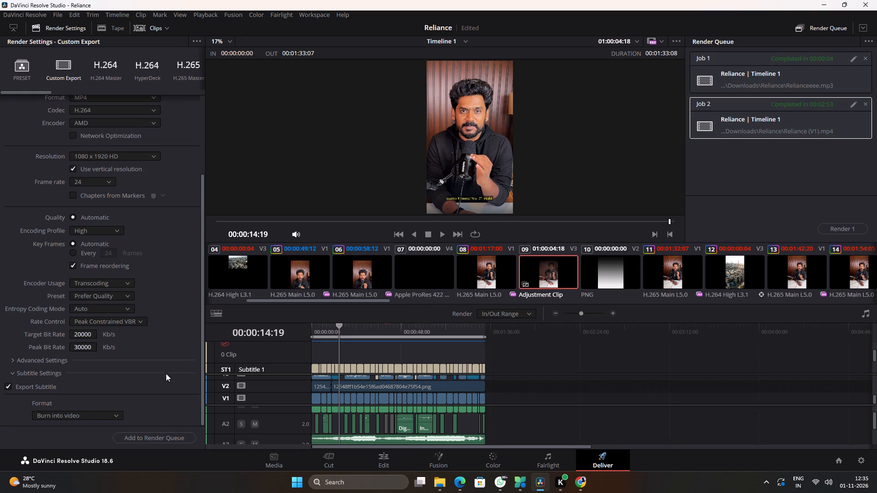
pyautogui.scroll(-1, 166, 373)
pyautogui.click(154, 435)
pyautogui.click(833, 226)
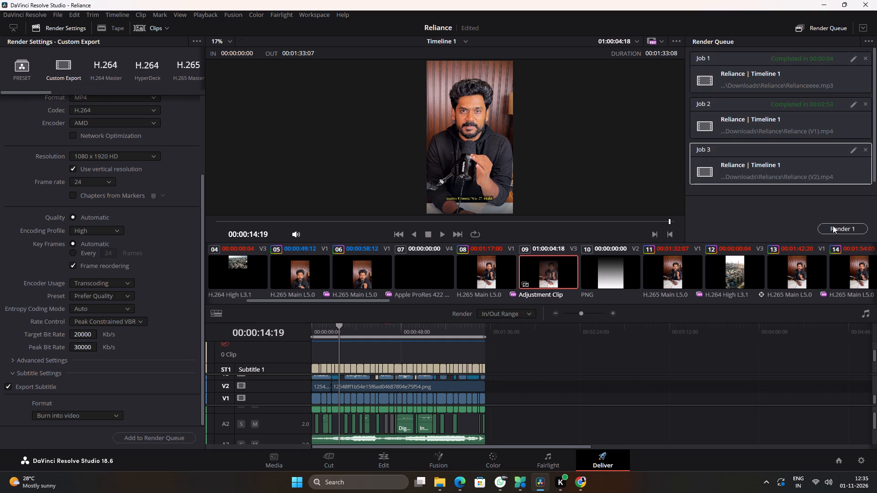
pyautogui.scroll(-2, 501, 122)
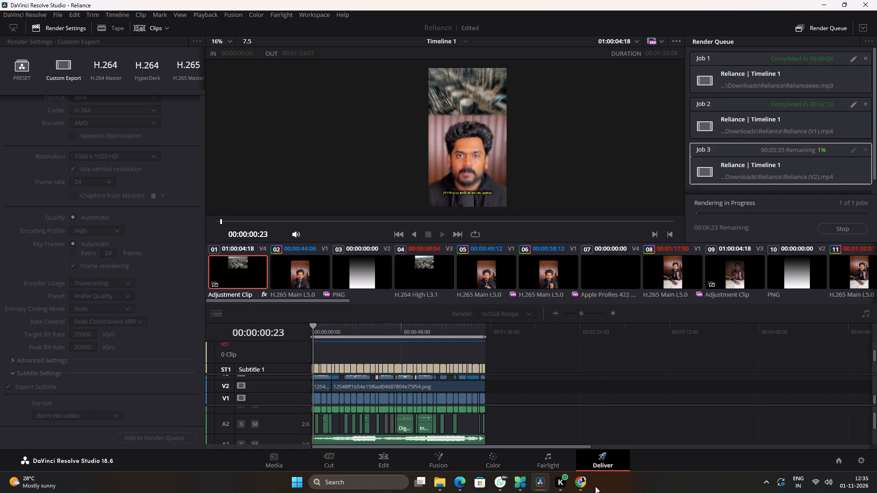
# Switch to Microsoft PC Manager and run the PC boost twice during the render.
pyautogui.click(520, 482)
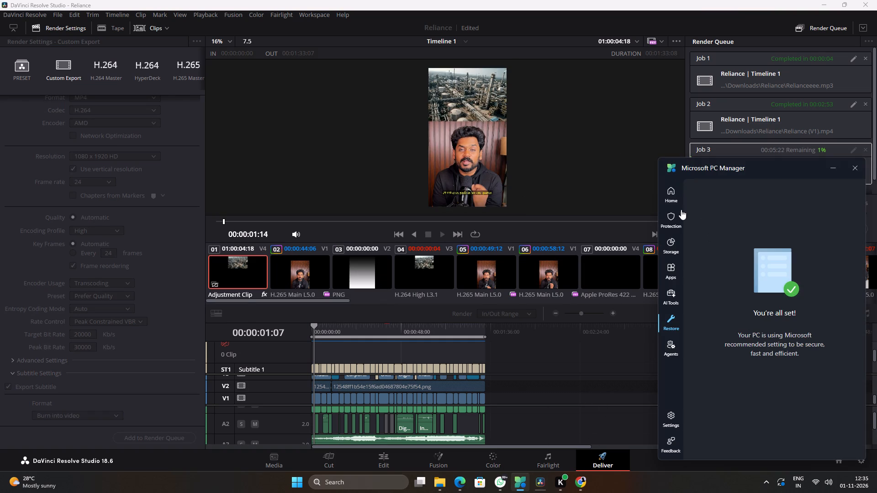
pyautogui.click(675, 194)
pyautogui.click(773, 304)
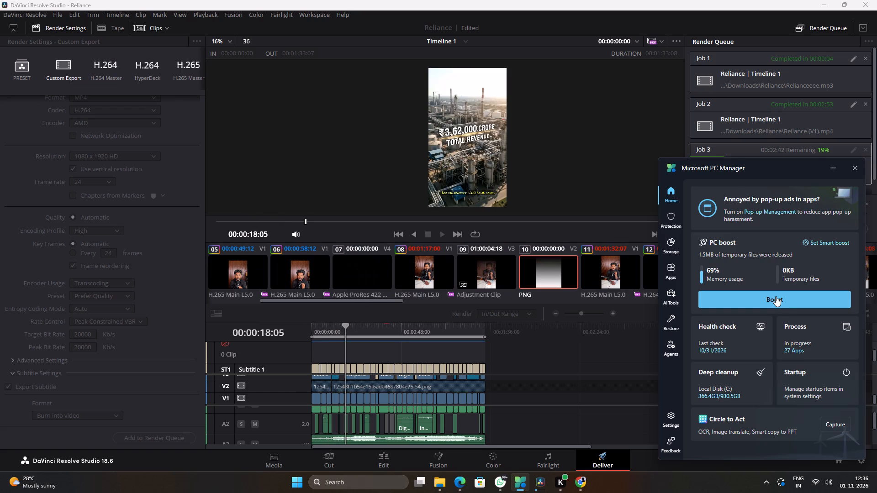
pyautogui.press('Return')
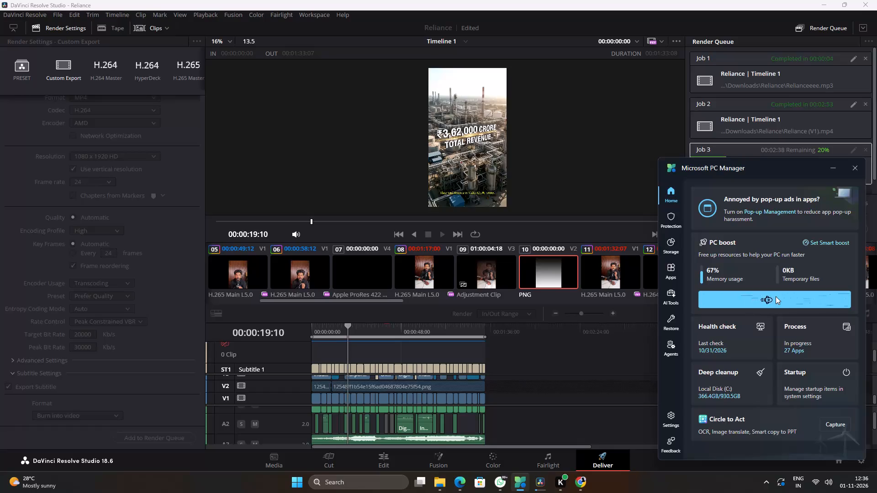
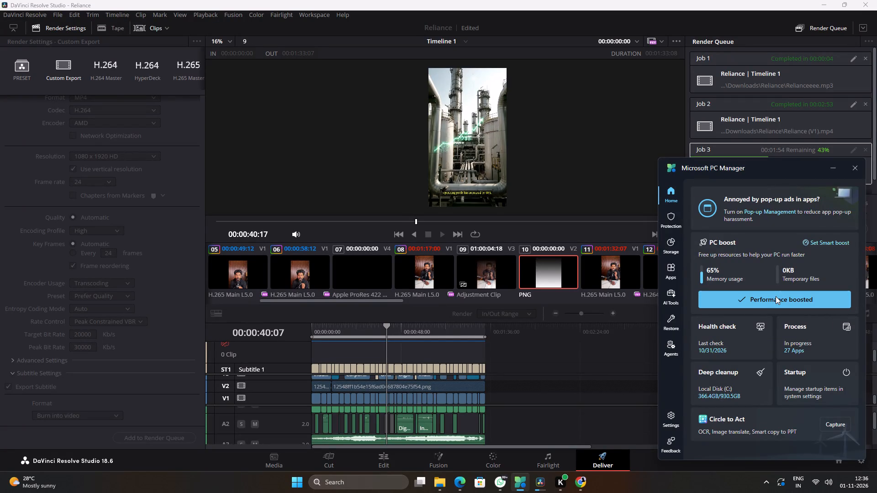
# Run the PC boost repeatedly to free up memory while the "Reliance (V2)" export renders.
pyautogui.press('Return')
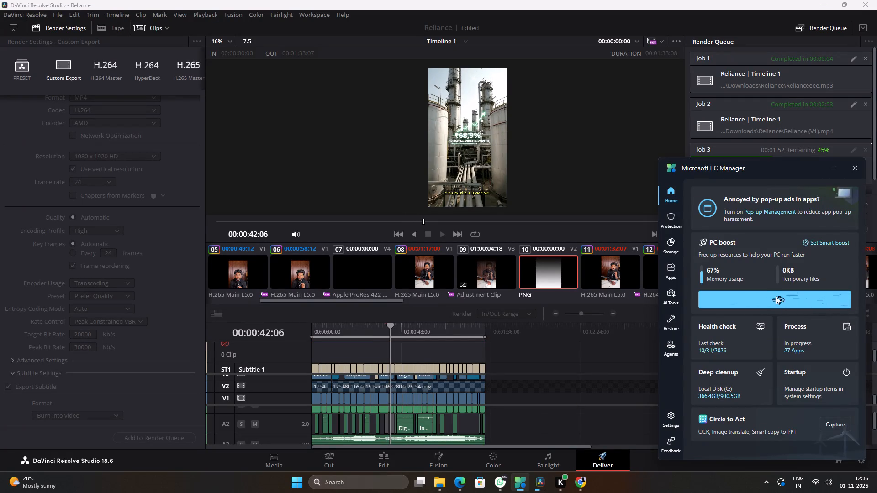
pyautogui.press('Return')
pyautogui.press('Return')
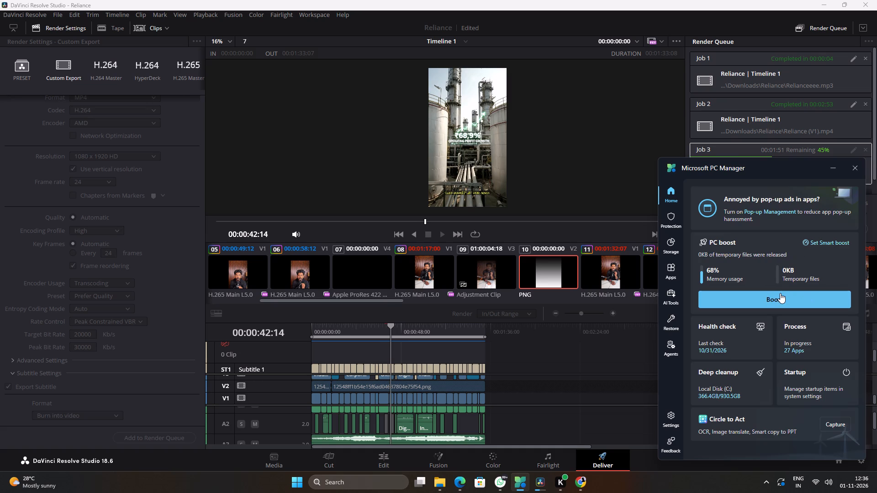
pyautogui.press('Return')
pyautogui.press('Return')
pyautogui.press('Return')
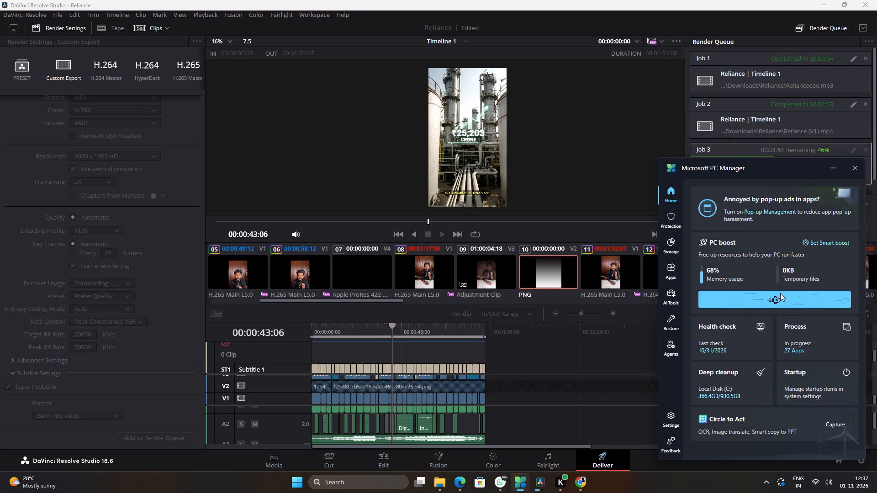
pyautogui.press('Return')
pyautogui.press('Return')
pyautogui.press('Return')
pyautogui.press('Return')
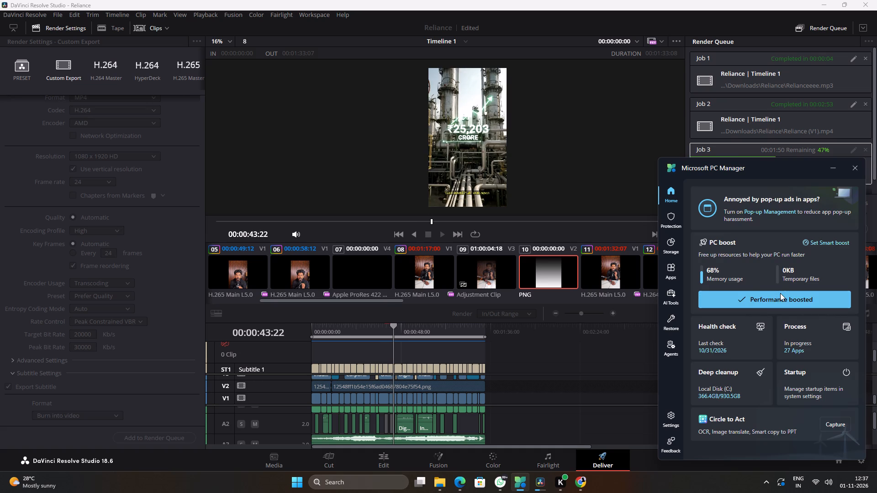
pyautogui.press('Return')
pyautogui.press('Return')
pyautogui.press('Return')
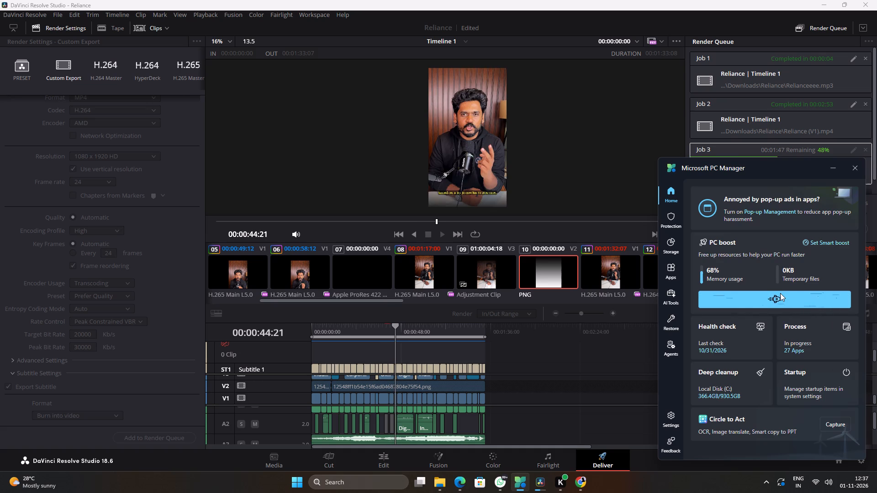
pyautogui.press('Return')
pyautogui.press('Return')
pyautogui.press('Return')
pyautogui.press('Return')
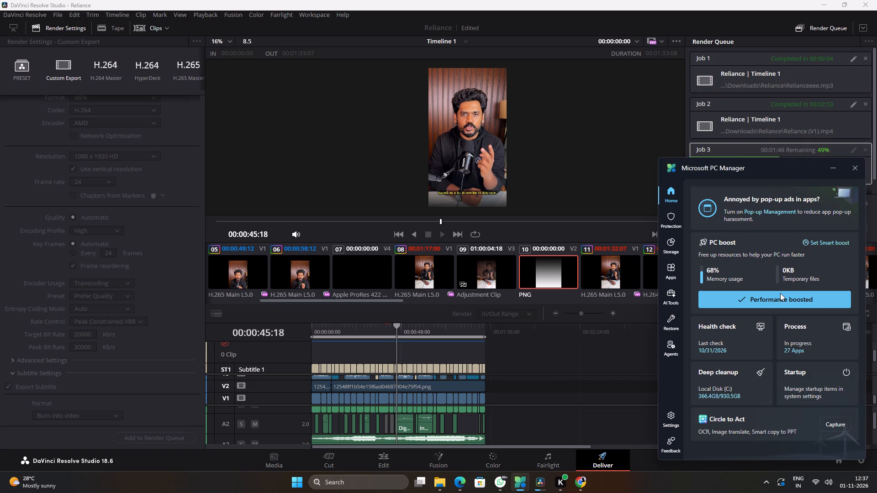
pyautogui.press('Return')
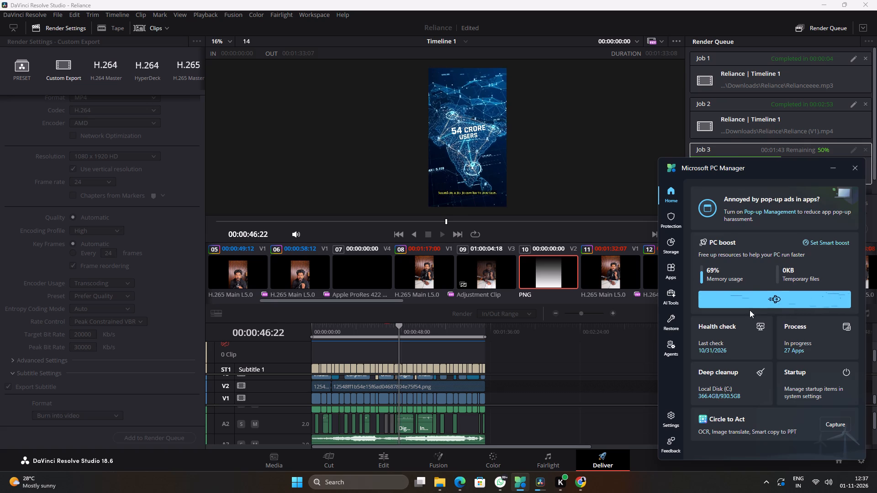
pyautogui.click(759, 299)
pyautogui.click(761, 301)
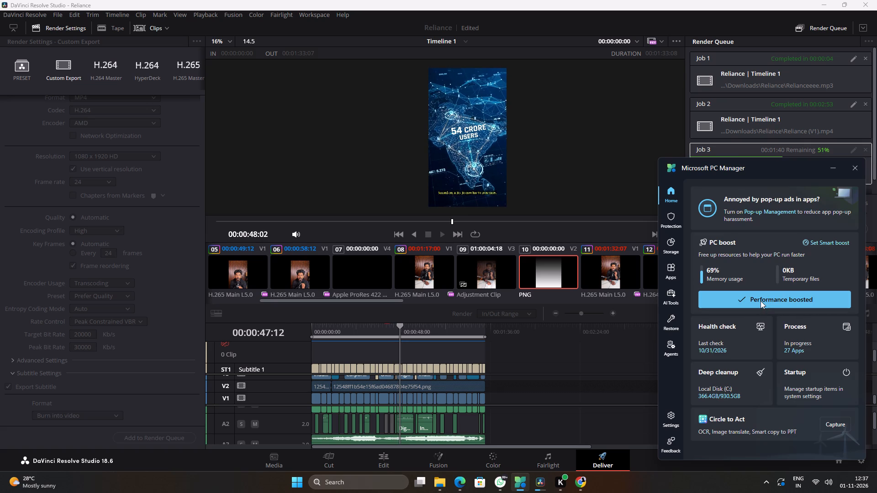
pyautogui.click(763, 300)
pyautogui.scroll(-1, 568, 183)
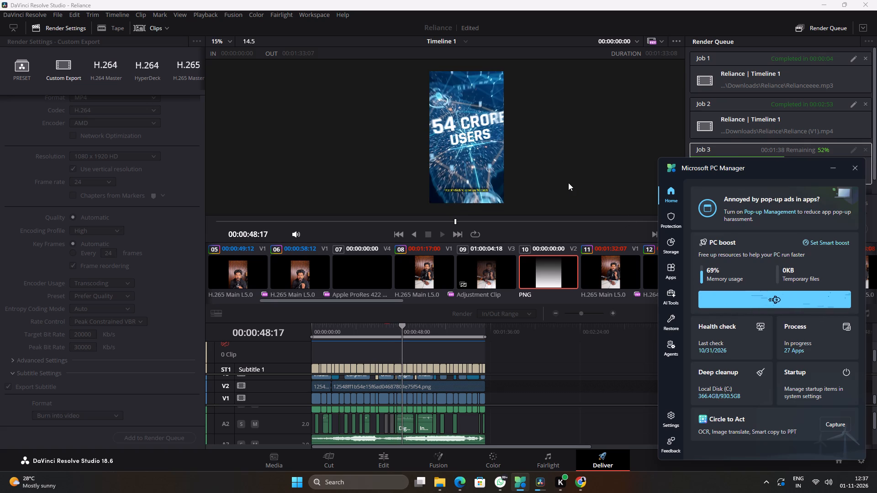
pyautogui.scroll(1, 568, 183)
pyautogui.click(773, 303)
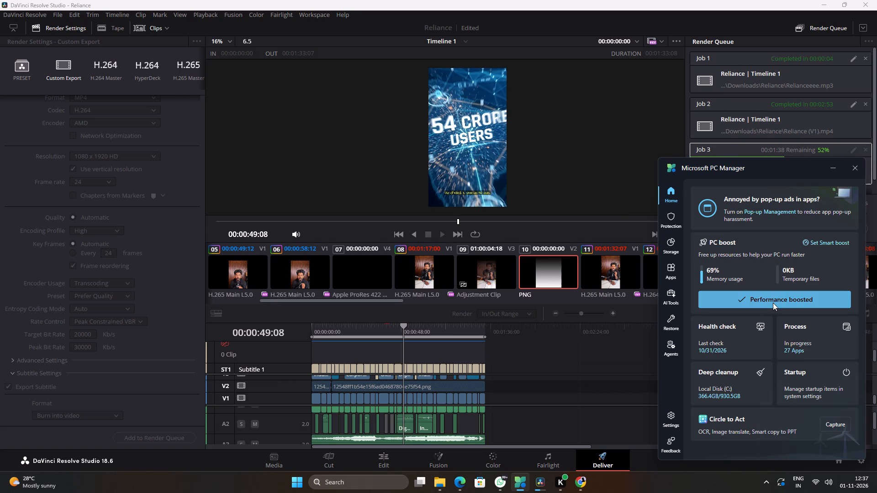
pyautogui.click(777, 301)
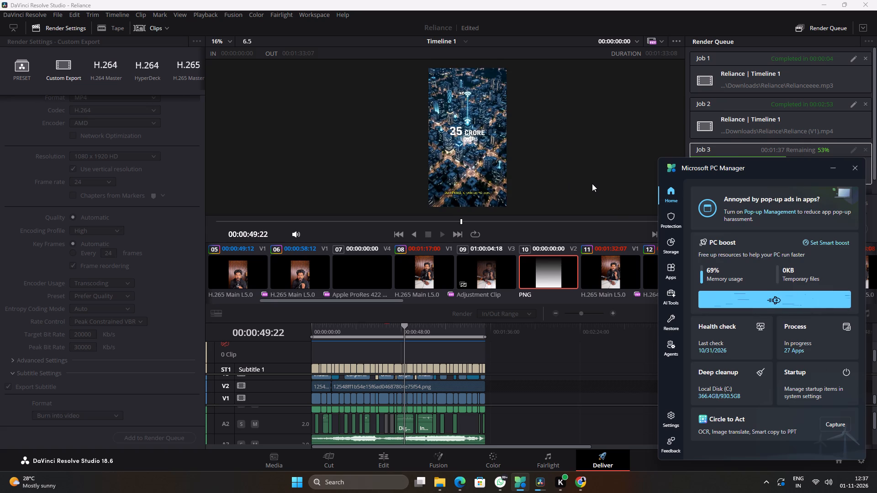
pyautogui.scroll(1, 592, 184)
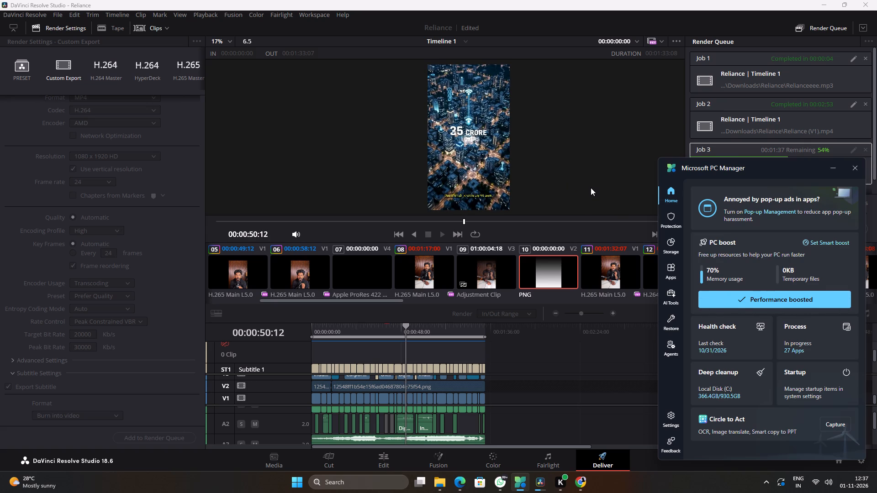
pyautogui.click(764, 301)
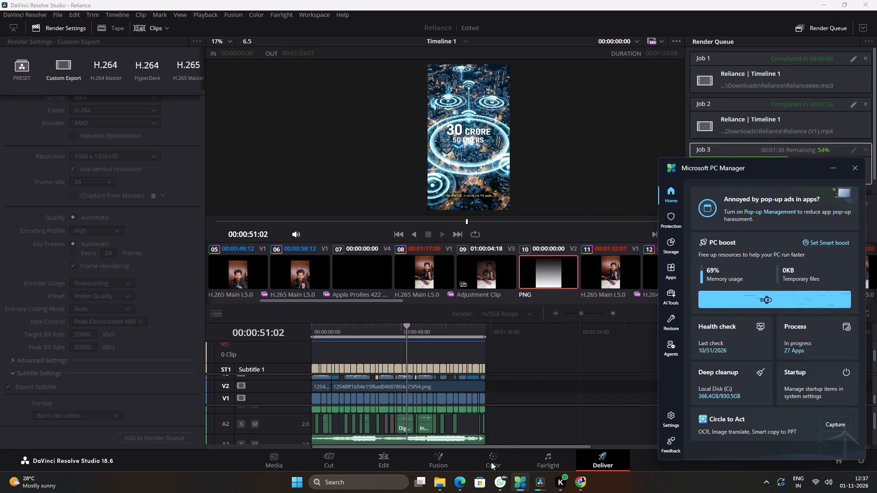
# Switch to File Explorer, play the "ICICI flexi cap_V_7_" video from the Downloads folder briefly, and close the player.
pyautogui.click(444, 478)
pyautogui.click(49, 144)
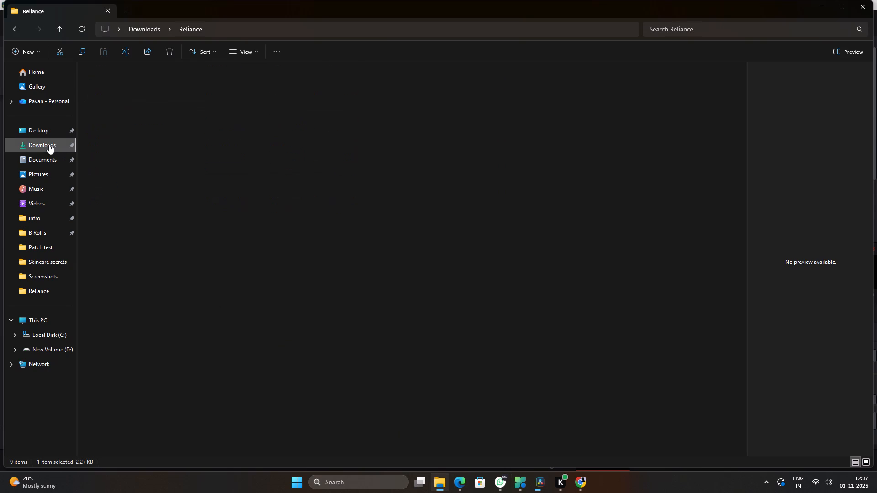
pyautogui.doubleClick(112, 436)
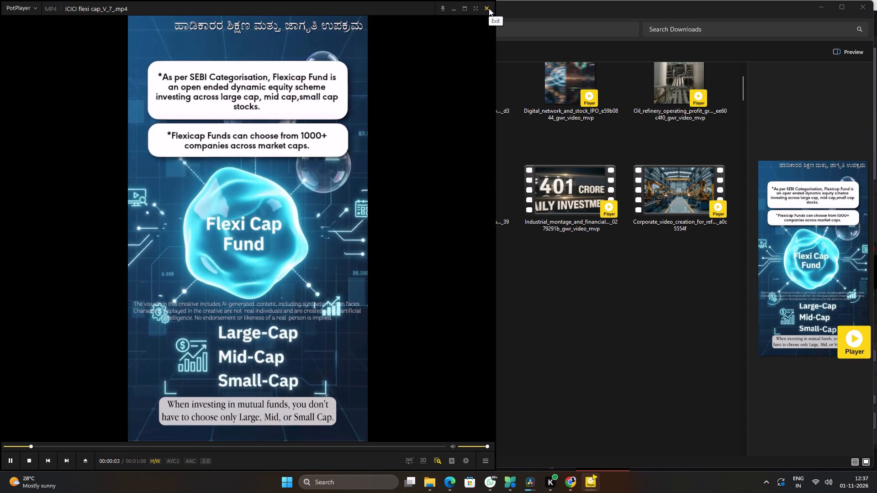
pyautogui.click(489, 8)
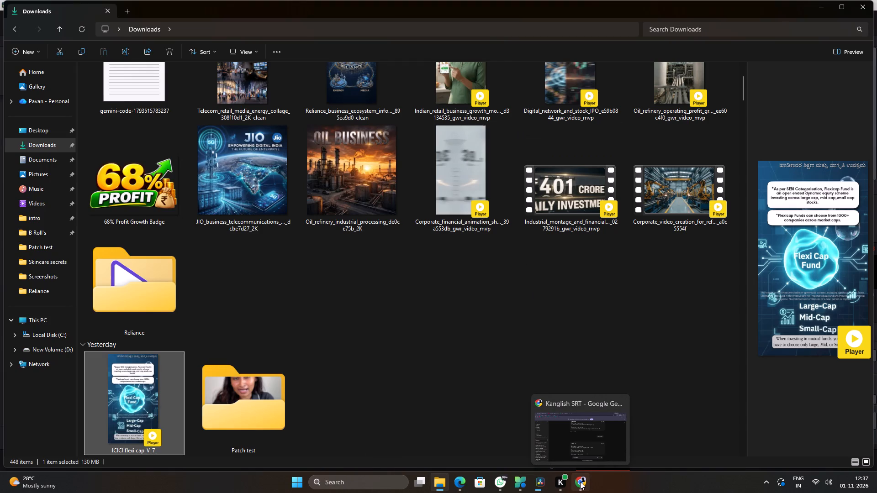
# Check the render progress in DaVinci Resolve and run the PC boost again in Microsoft PC Manager.
pyautogui.click(538, 483)
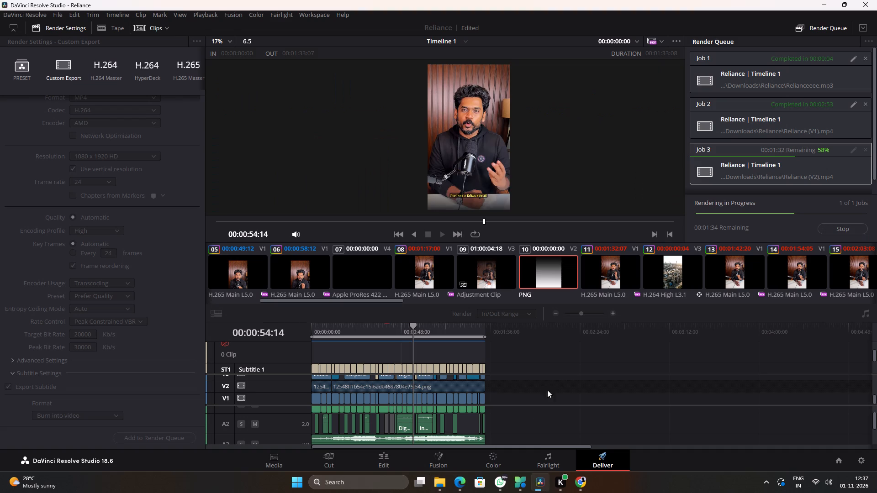
pyautogui.click(518, 481)
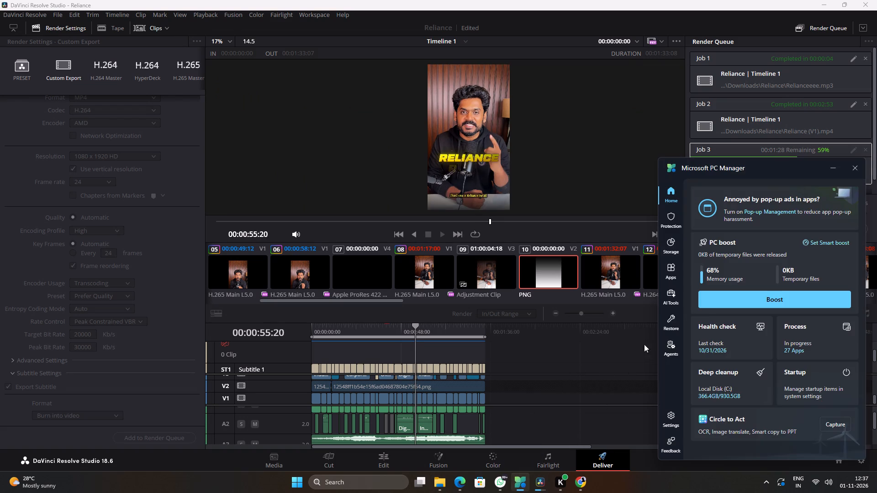
pyautogui.click(717, 299)
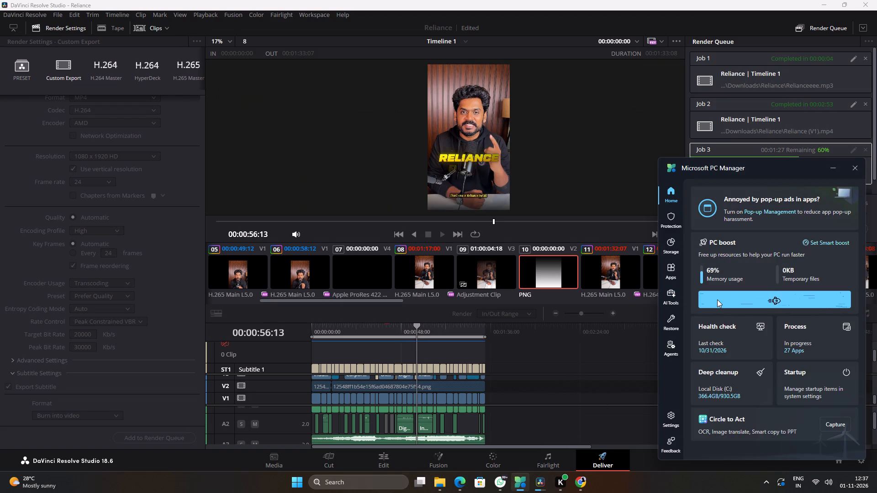
pyautogui.press('Return')
pyautogui.press('Return')
pyautogui.press('Return')
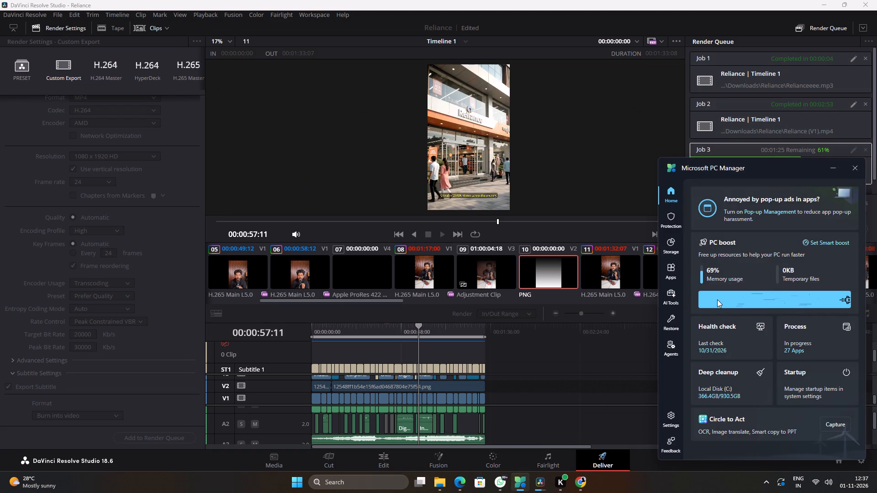
pyautogui.press('Return')
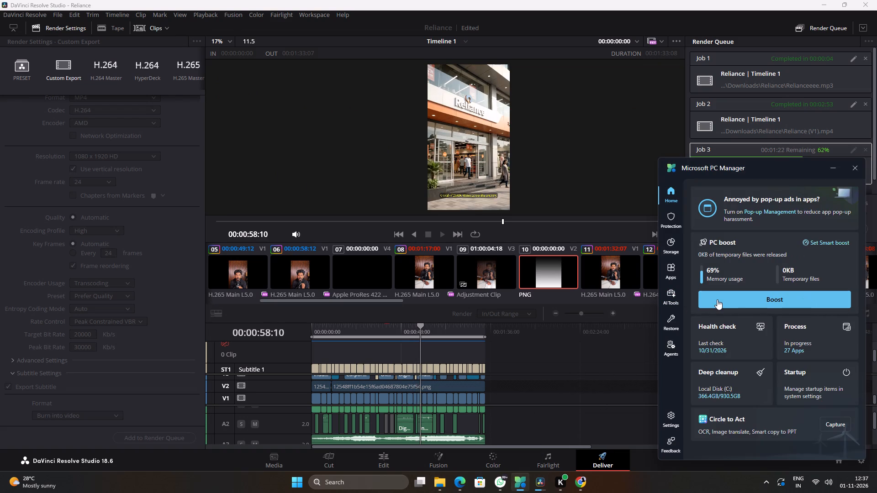
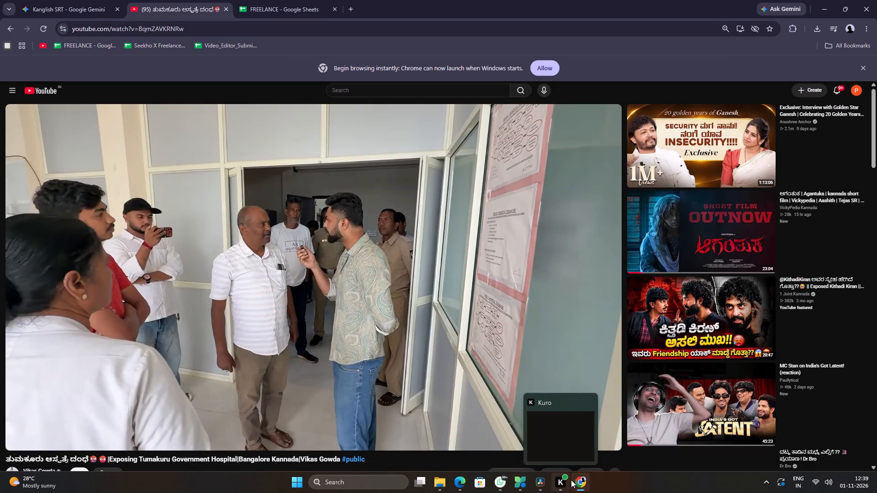
# Switch back to DaVinci Resolve and check the render status of the "Reliance (V2)" job.
pyautogui.click(542, 481)
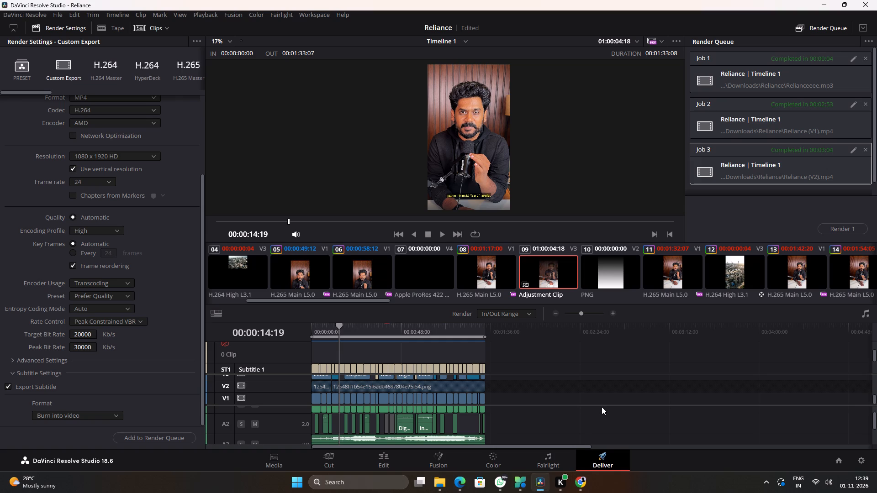